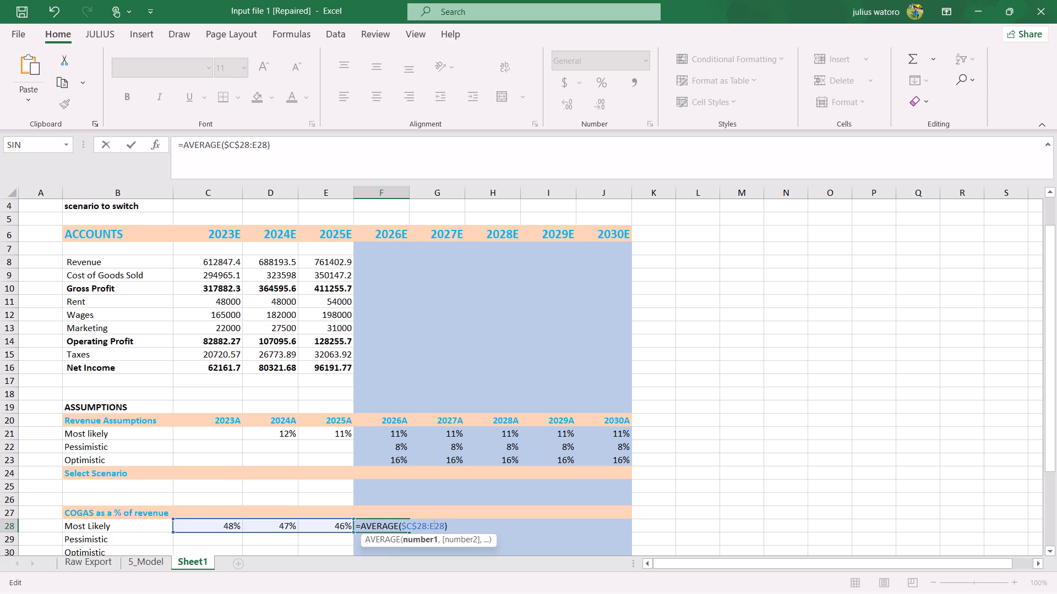
Lock the 2026 Most Likely COGAS average to =AVERAGE($C$28:$E$28) and fill it across through 2030.
{"action": "key", "text": "F4"}
{"action": "key", "text": "Return"}
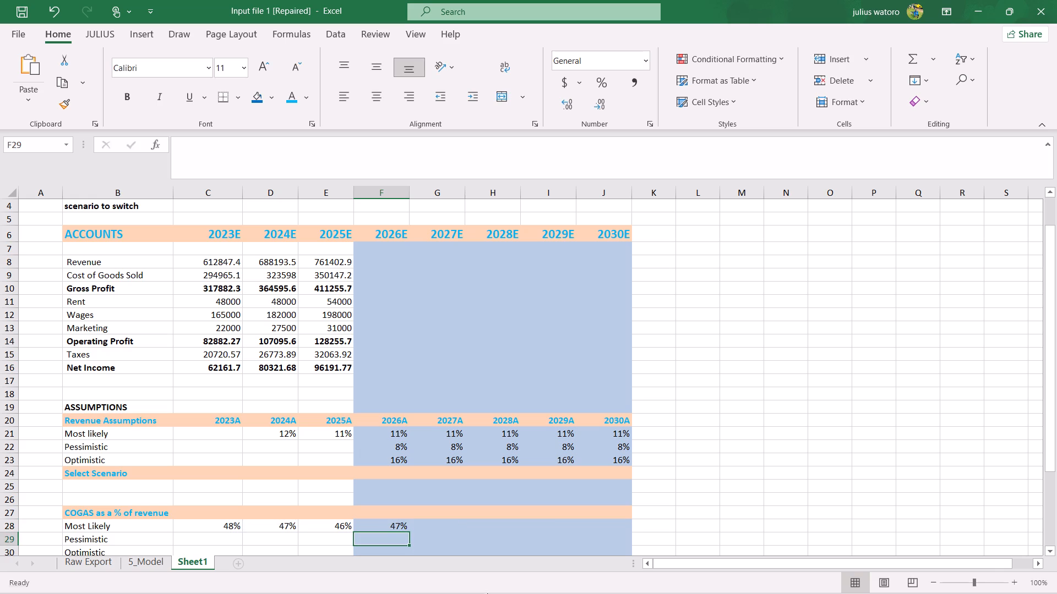
{"action": "left_click", "coordinate": [383, 525]}
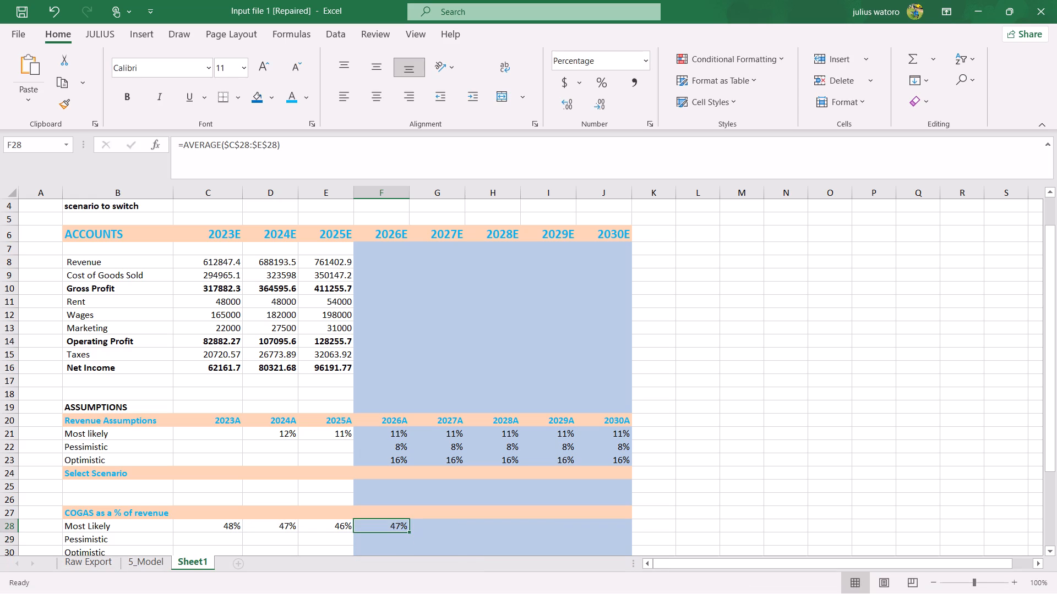
{"action": "left_click_drag", "start_coordinate": [408, 531], "coordinate": [617, 529]}
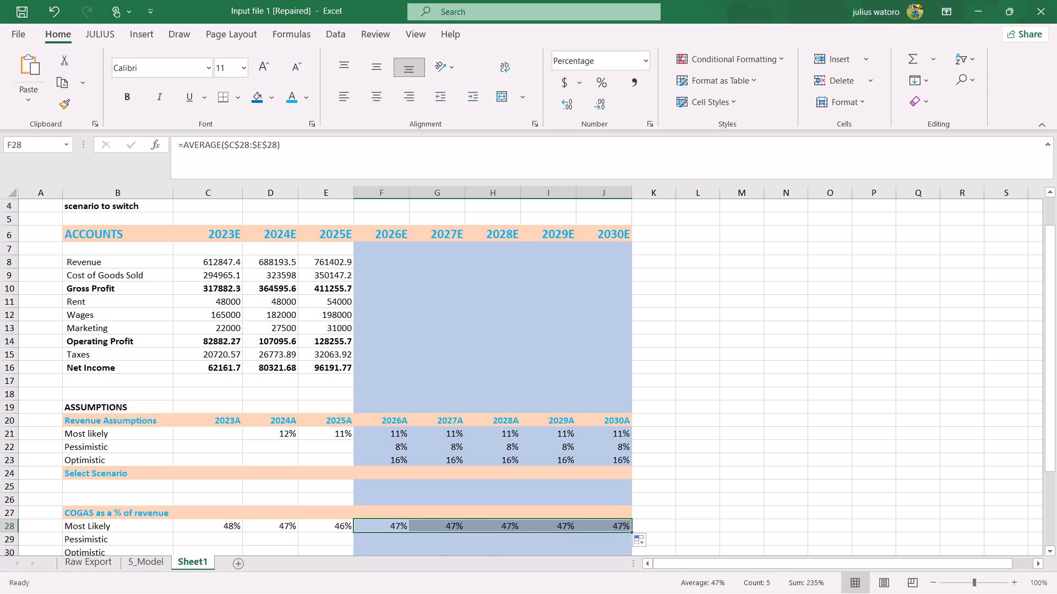
Check the COGAS scenario formulas on the 5_Model sheet, and enter =F28+3 for 2026 Pessimistic COGAS on Sheet1.
{"action": "left_click", "coordinate": [137, 565]}
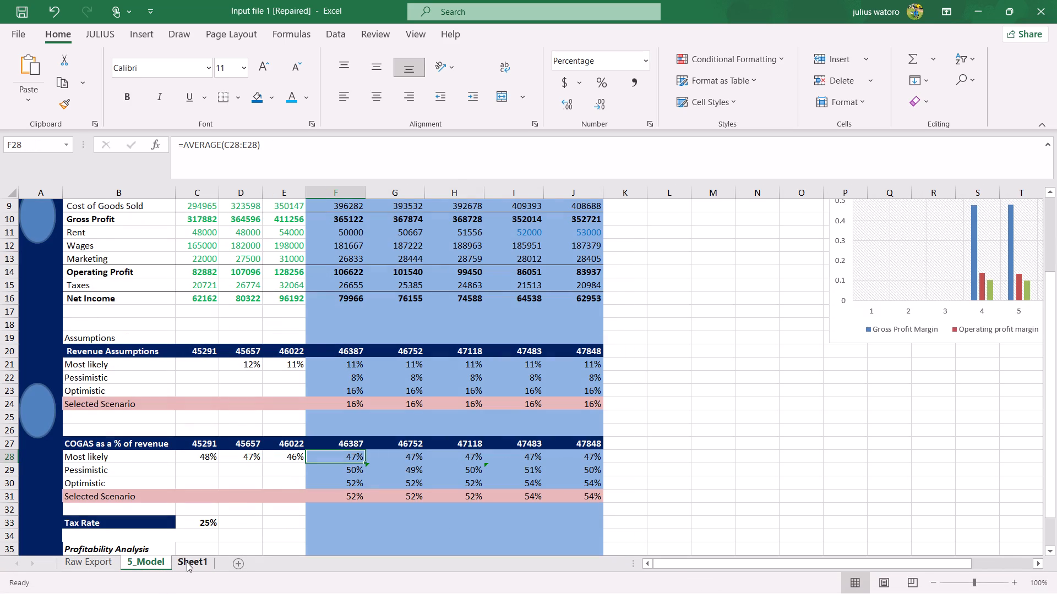
{"action": "left_click", "coordinate": [342, 471]}
{"action": "left_click", "coordinate": [338, 483]}
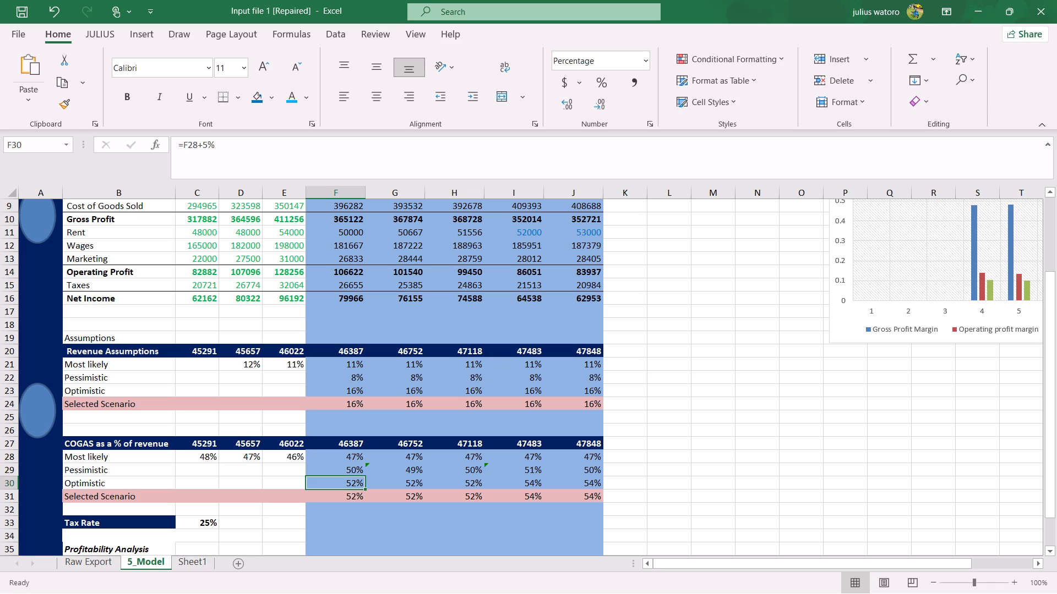
{"action": "left_click", "coordinate": [197, 561]}
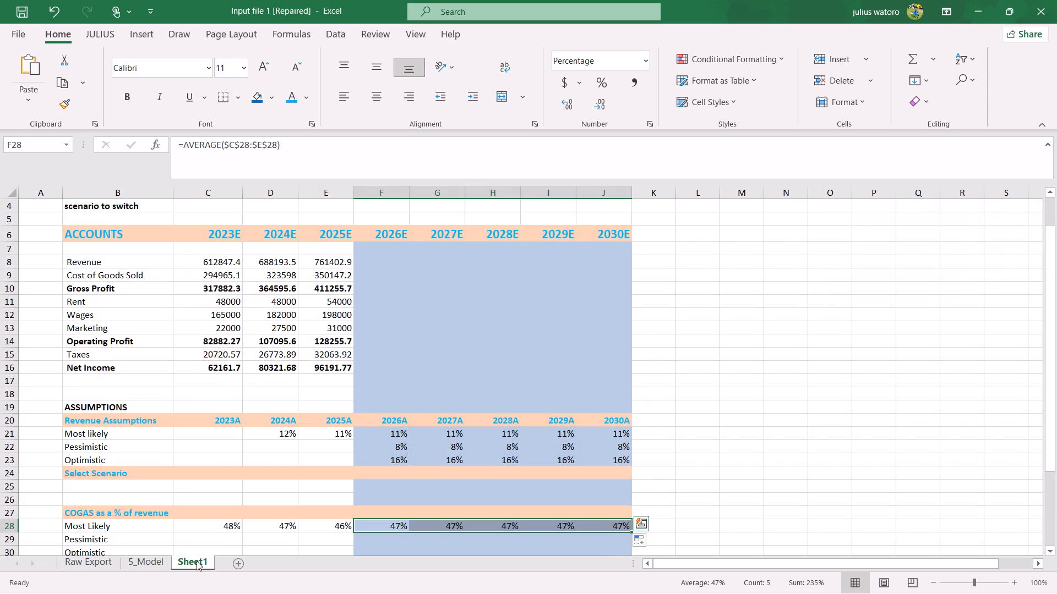
{"action": "scroll", "coordinate": [392, 503], "scroll_direction": "down", "scroll_amount": 1}
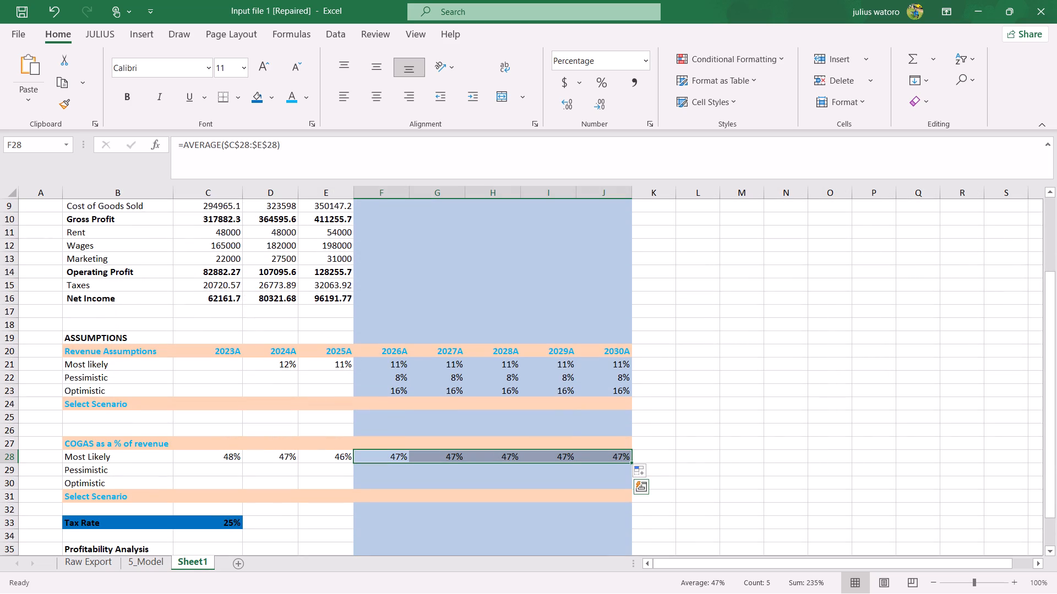
{"action": "left_click", "coordinate": [389, 464]}
{"action": "left_click", "coordinate": [385, 466]}
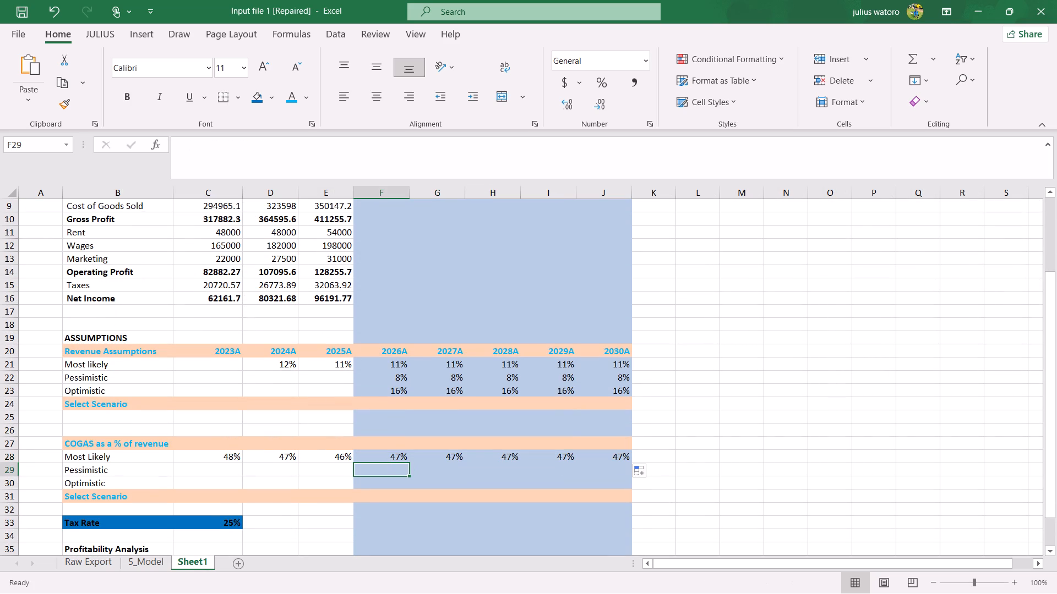
{"action": "key", "text": "equal"}
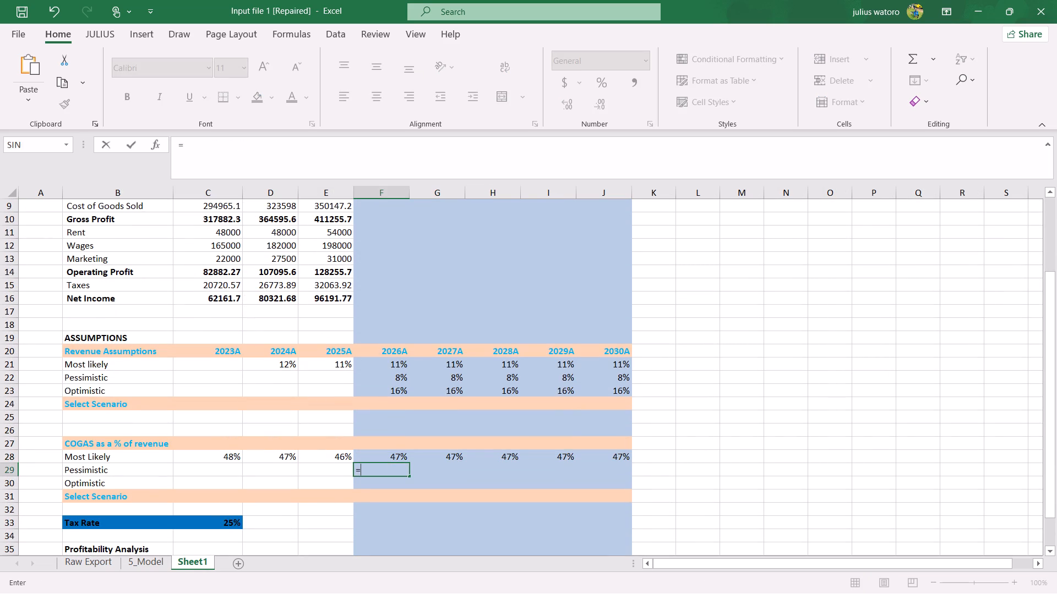
{"action": "type", "text": "f2"}
{"action": "key", "text": "8"}
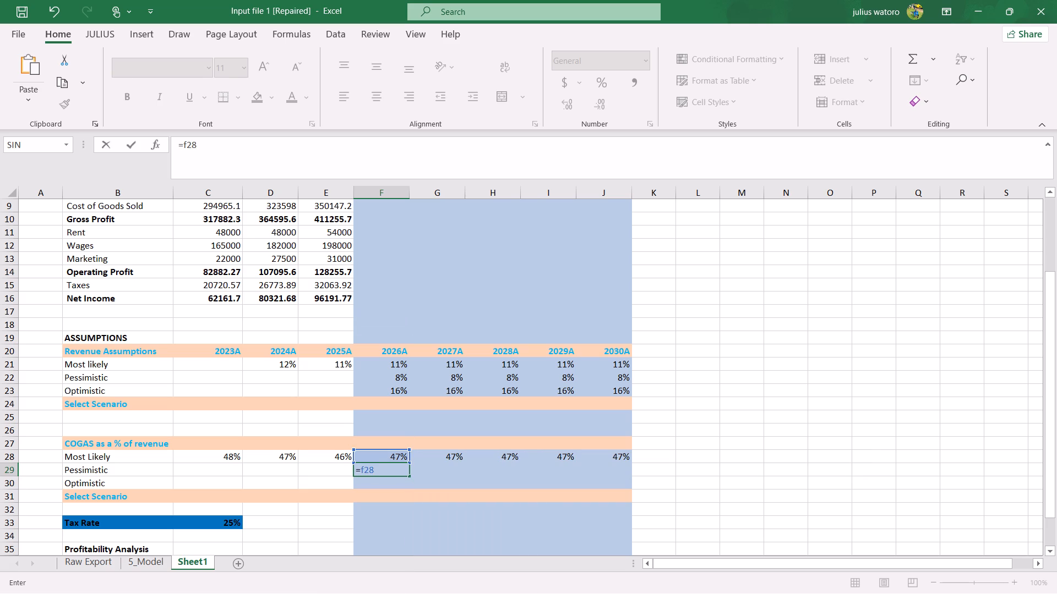
{"action": "key", "text": "shift+plus"}
{"action": "key", "text": "3"}
{"action": "key", "text": "Return"}
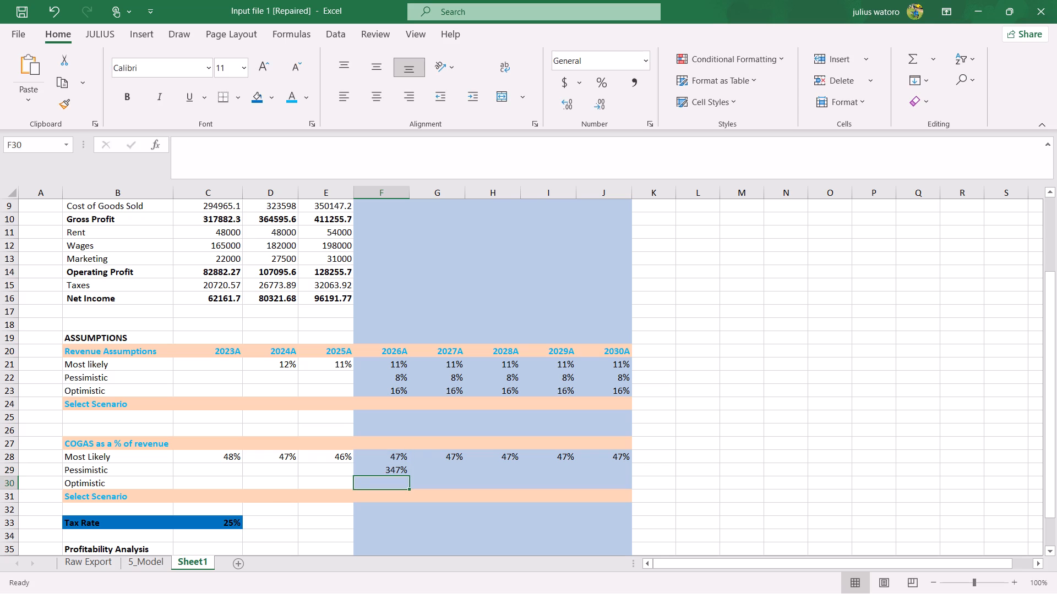
Enter the formula =F28+5% for the 2026 Optimistic COGAS in cell F30.
{"action": "key", "text": "equal"}
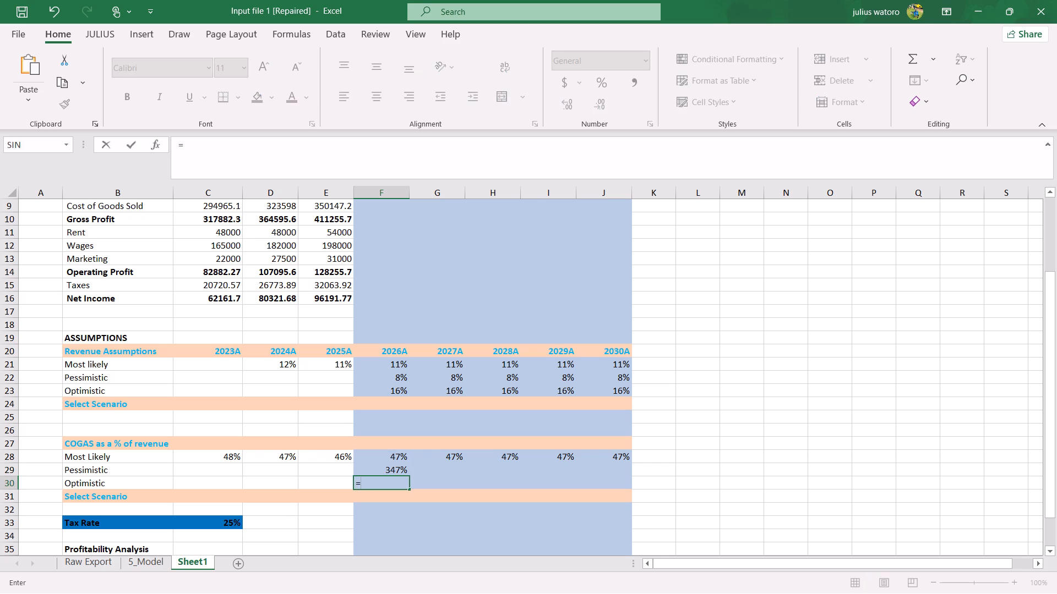
{"action": "type", "text": "f2"}
{"action": "key", "text": "8"}
{"action": "type", "text": "+4"}
{"action": "key", "text": "BackSpace"}
{"action": "key", "text": "5"}
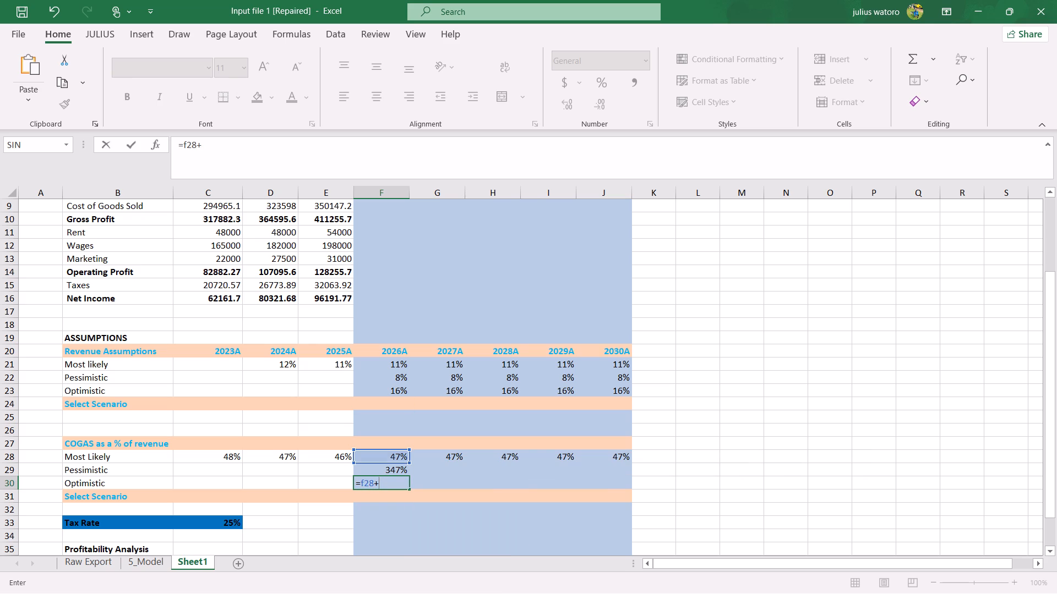
{"action": "key", "text": "shift+percent"}
{"action": "key", "text": "Return"}
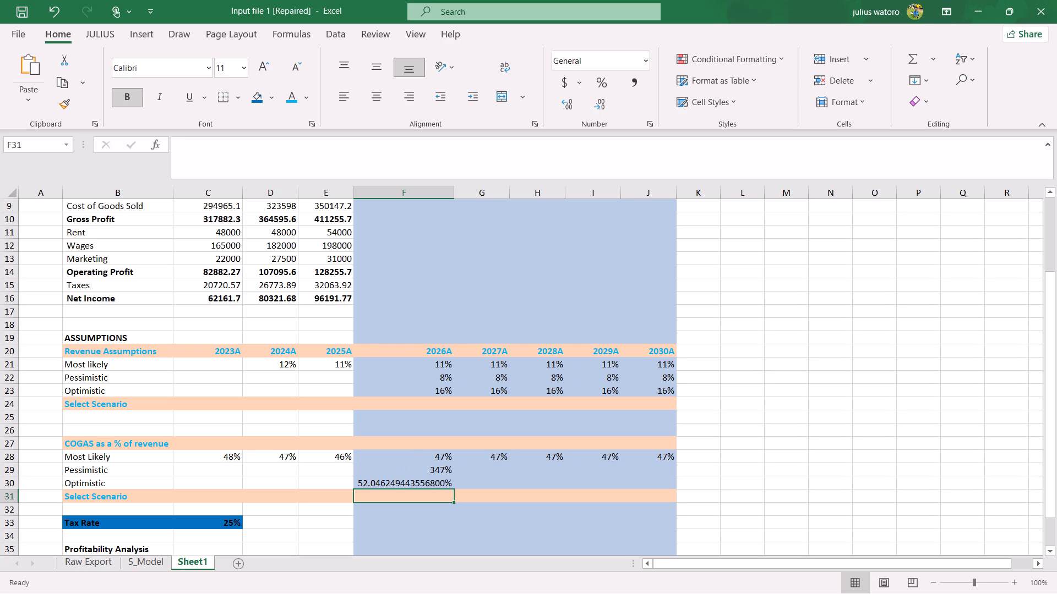
Correct the 2026 Pessimistic COGAS formula in F29 to =F28+3%.
{"action": "left_click", "coordinate": [408, 472]}
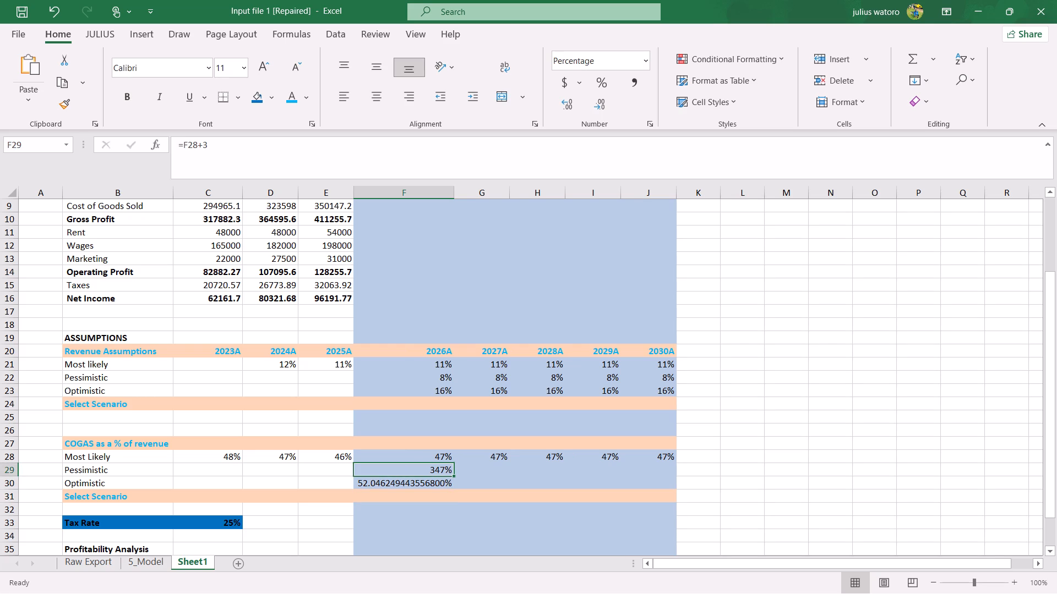
{"action": "left_click", "coordinate": [213, 143]}
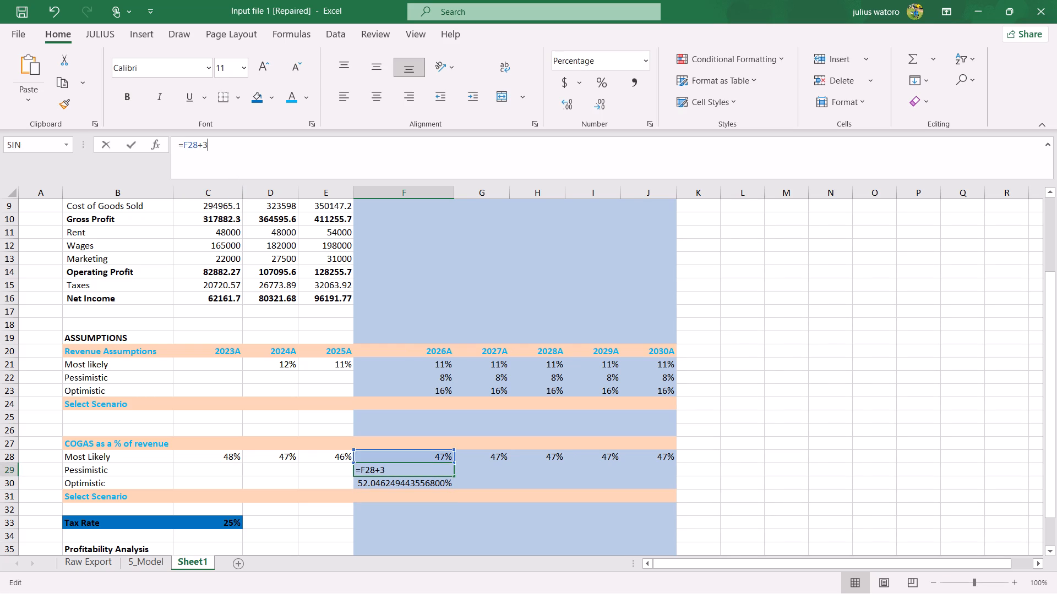
{"action": "key", "text": "ctrl+5"}
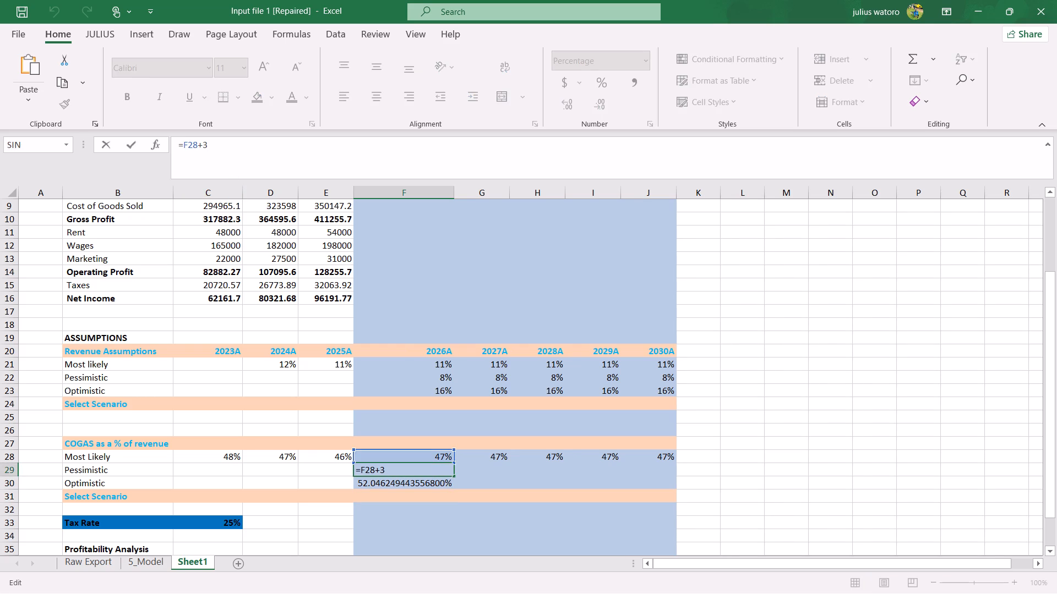
{"action": "key", "text": "Return"}
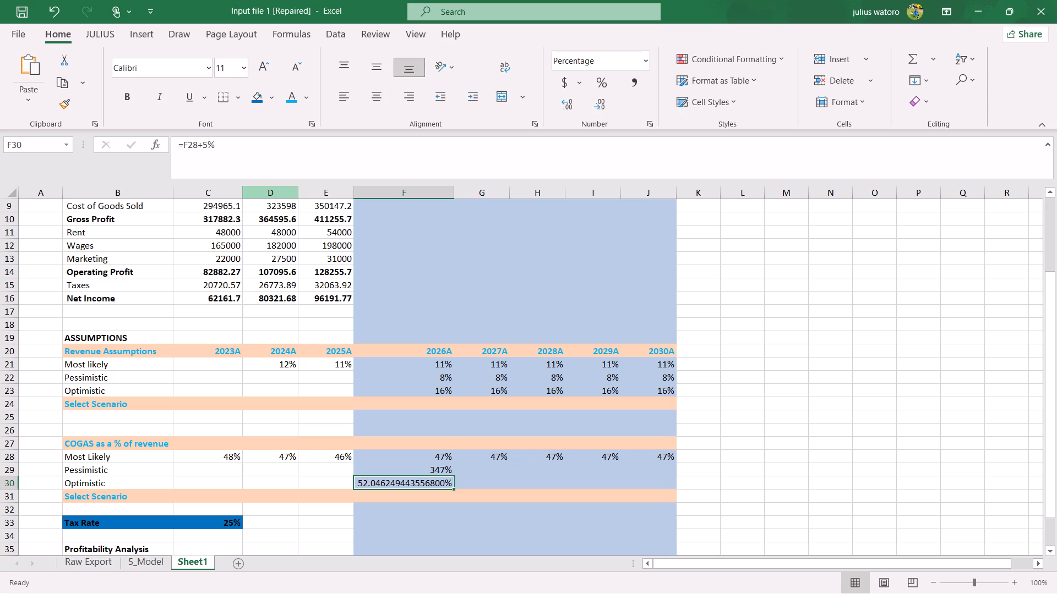
{"action": "left_click", "coordinate": [407, 469]}
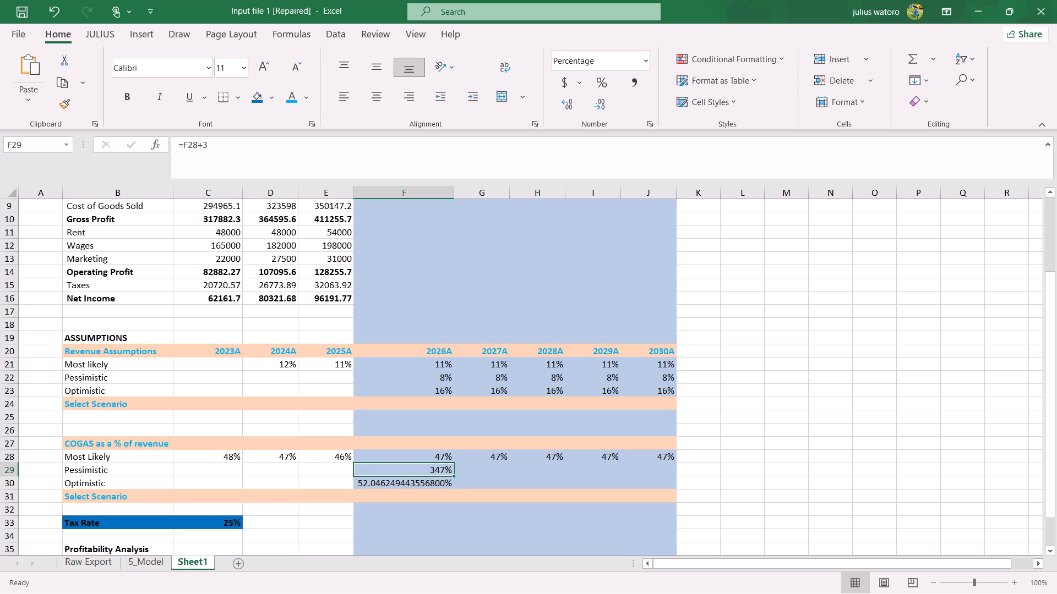
{"action": "left_click", "coordinate": [223, 150]}
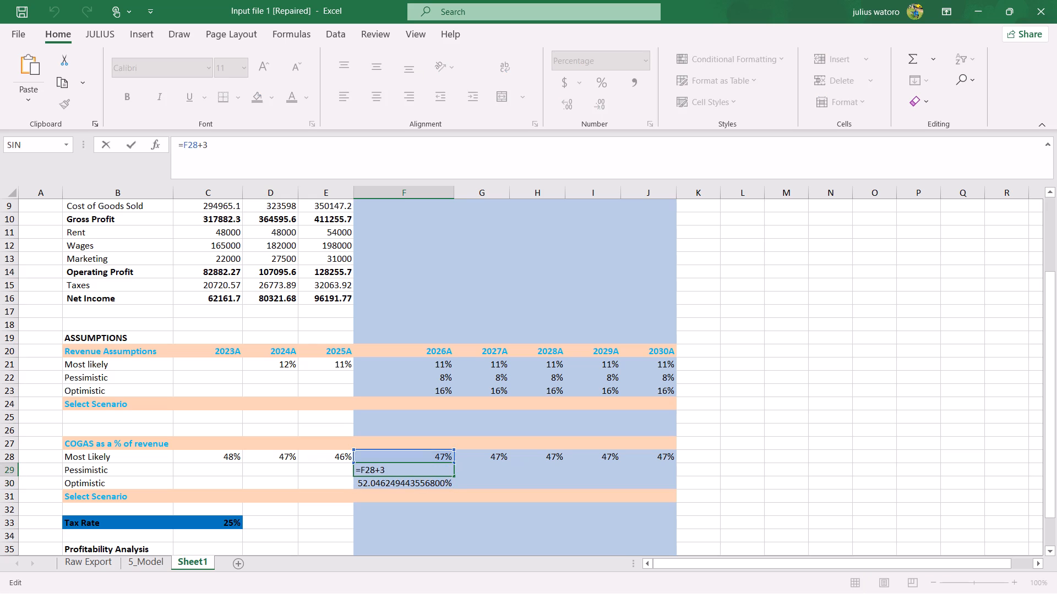
{"action": "key", "text": "5"}
{"action": "key", "text": "BackSpace"}
{"action": "key", "text": "shift+percent"}
{"action": "key", "text": "Return"}
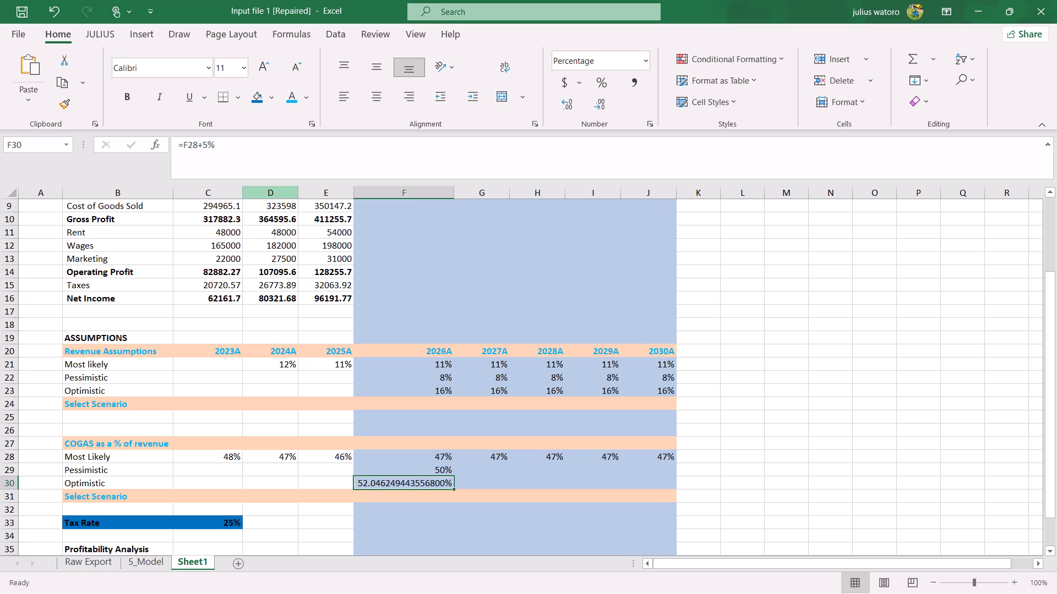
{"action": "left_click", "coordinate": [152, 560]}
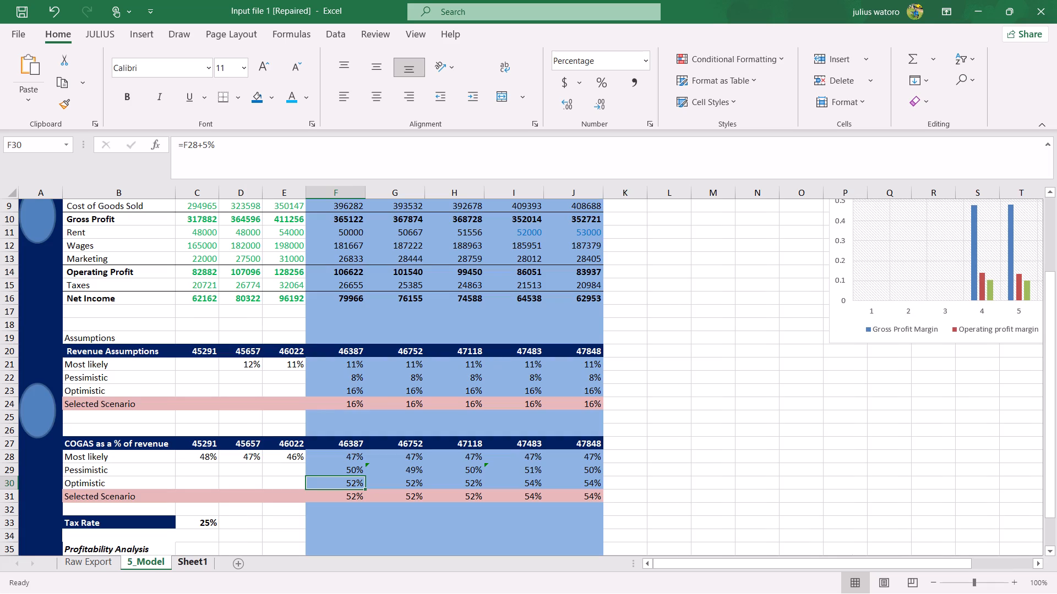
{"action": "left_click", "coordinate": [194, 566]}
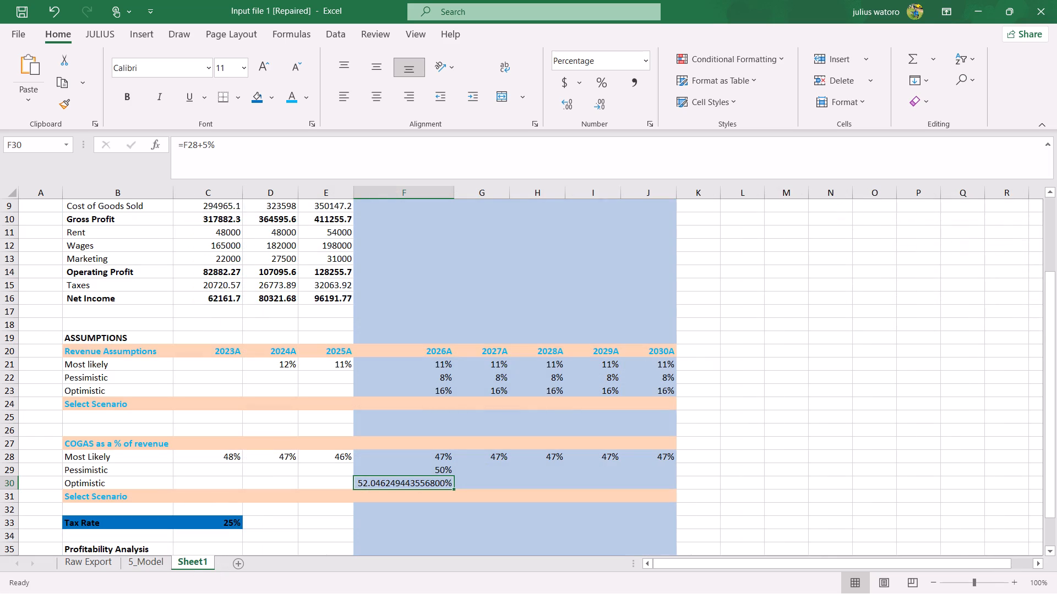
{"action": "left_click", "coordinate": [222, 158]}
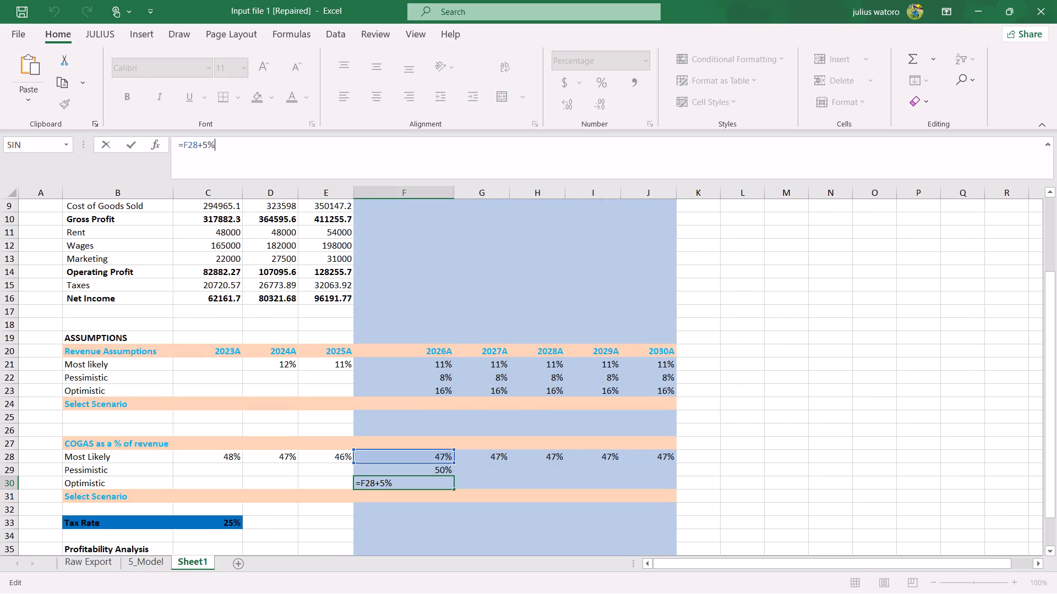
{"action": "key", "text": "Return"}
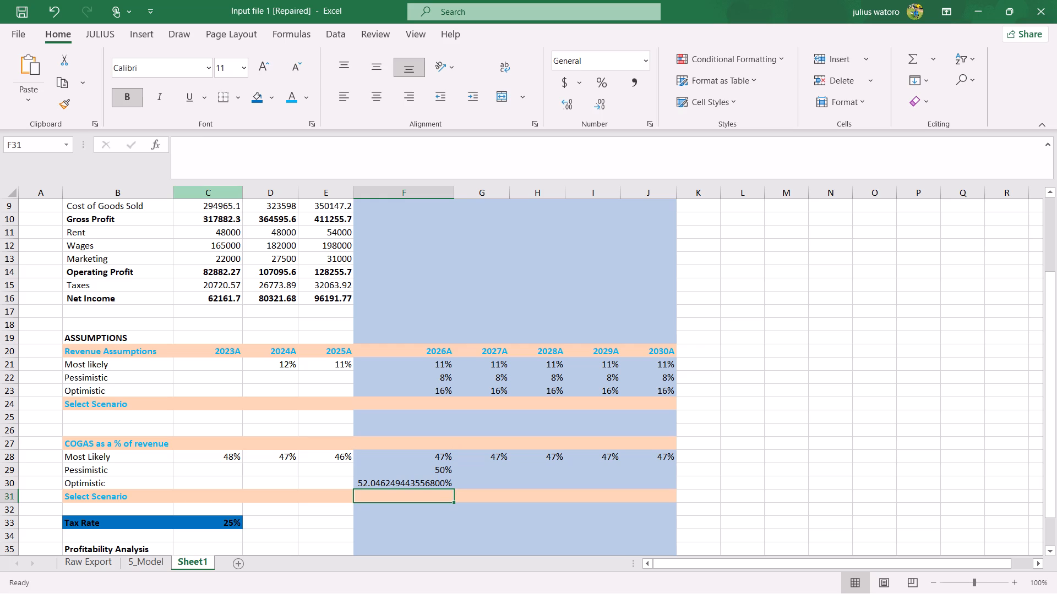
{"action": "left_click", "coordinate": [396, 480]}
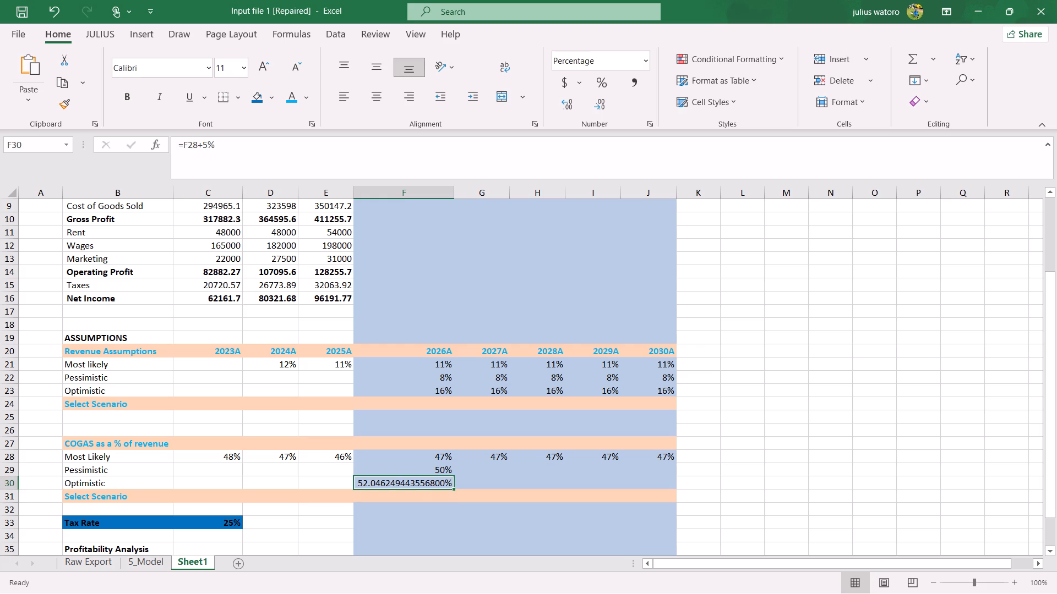
Enter the formula =G28+5% for the 2027 Optimistic COGAS in cell G30.
{"action": "left_click", "coordinate": [482, 481]}
{"action": "key", "text": "equal"}
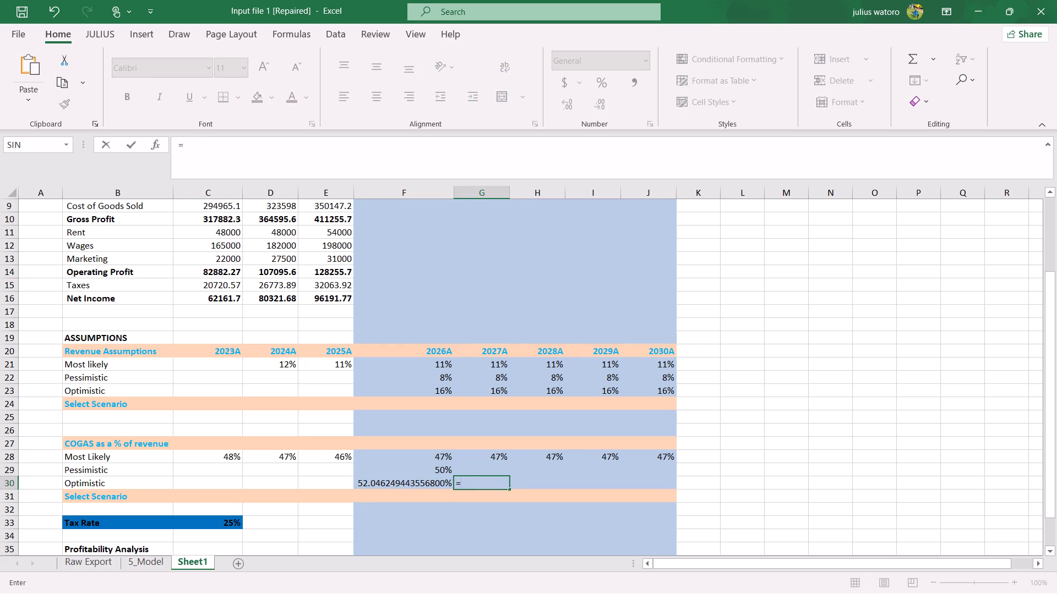
{"action": "key", "text": "g"}
{"action": "key", "text": "2"}
{"action": "key", "text": "8"}
{"action": "key", "text": "shift+plus"}
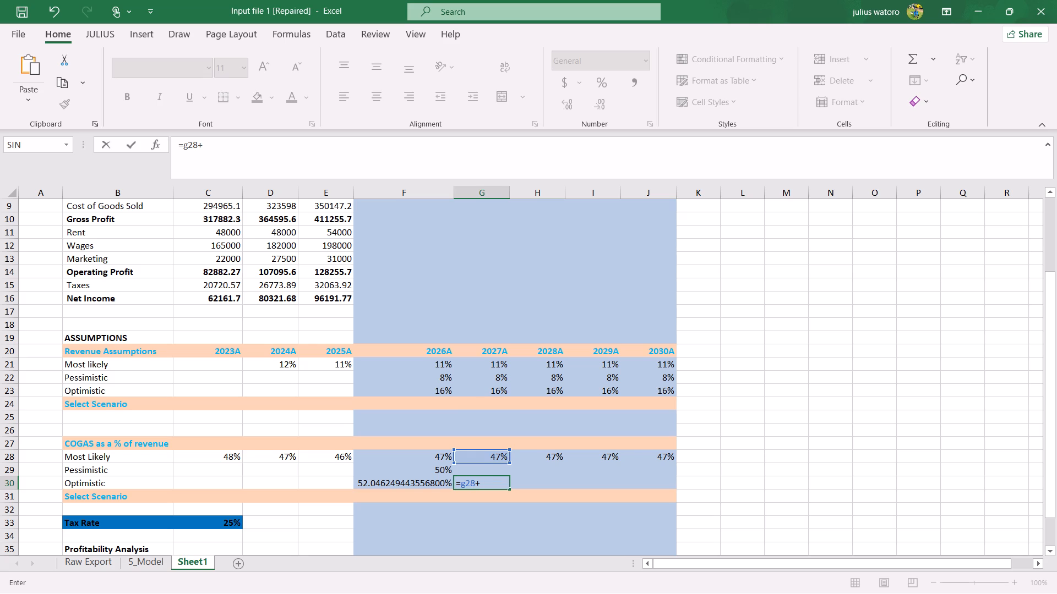
{"action": "key", "text": "3"}
{"action": "key", "text": "BackSpace"}
{"action": "key", "text": "5"}
{"action": "key", "text": "shift+percent"}
{"action": "key", "text": "Return"}
Format the 2026 Optimistic COGAS percentage in F30 to show no decimal places.
{"action": "left_click", "coordinate": [516, 483]}
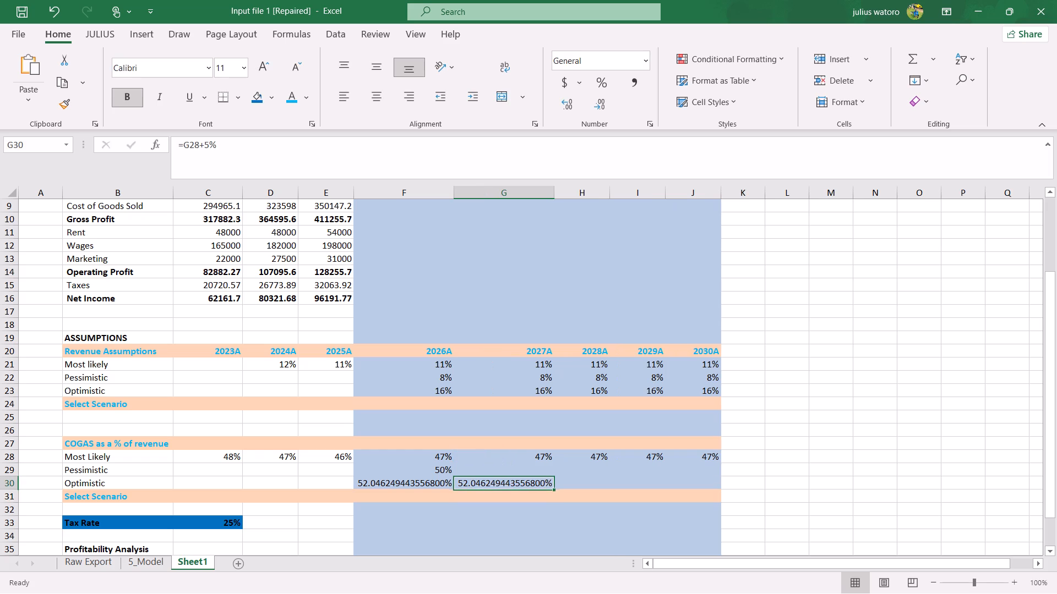
{"action": "left_click", "coordinate": [399, 488]}
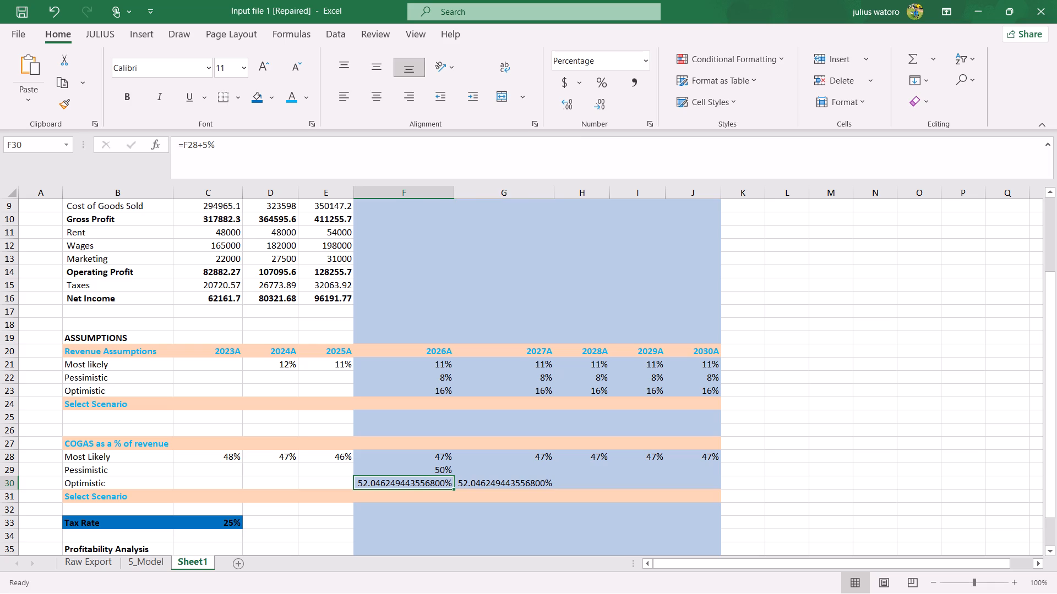
{"action": "triple_click", "coordinate": [573, 100]}
{"action": "left_click", "coordinate": [573, 100]}
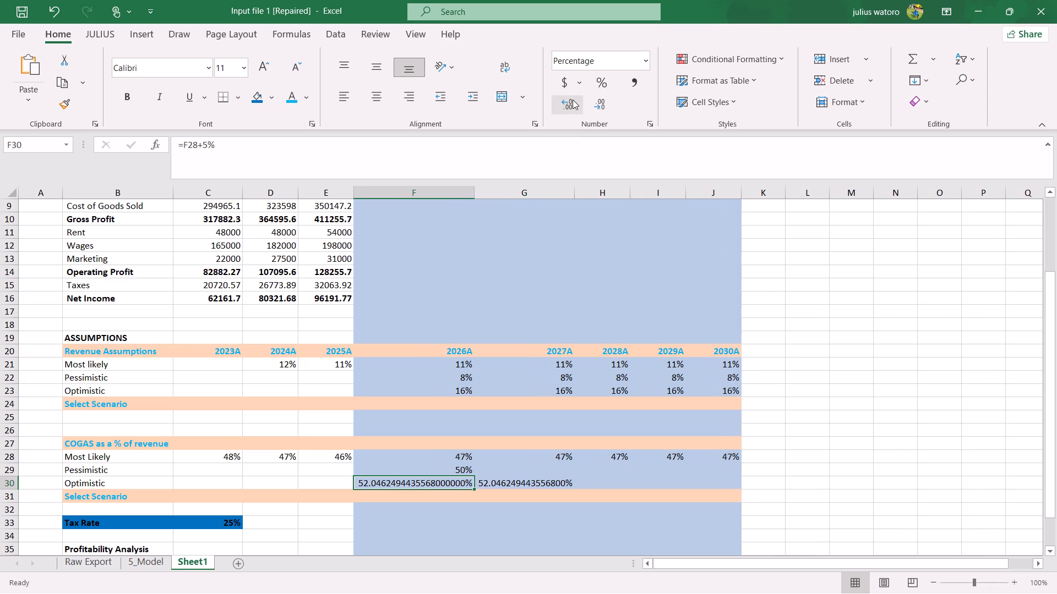
{"action": "triple_click", "coordinate": [600, 100]}
{"action": "triple_click", "coordinate": [600, 100]}
{"action": "triple_click", "coordinate": [600, 100]}
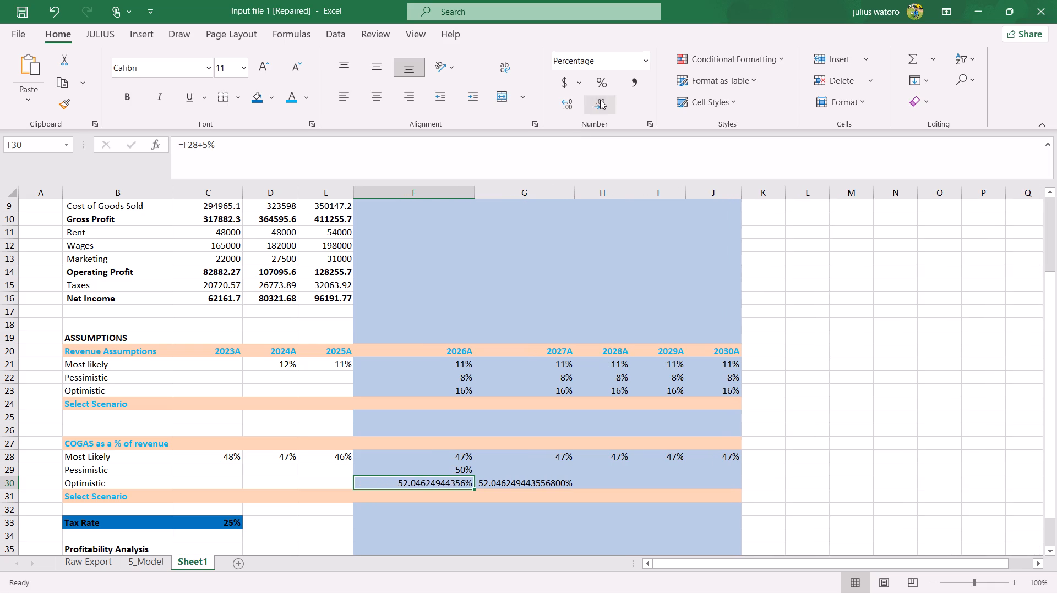
{"action": "triple_click", "coordinate": [600, 100]}
{"action": "triple_click", "coordinate": [600, 100]}
{"action": "triple_click", "coordinate": [600, 100]}
{"action": "triple_click", "coordinate": [600, 100]}
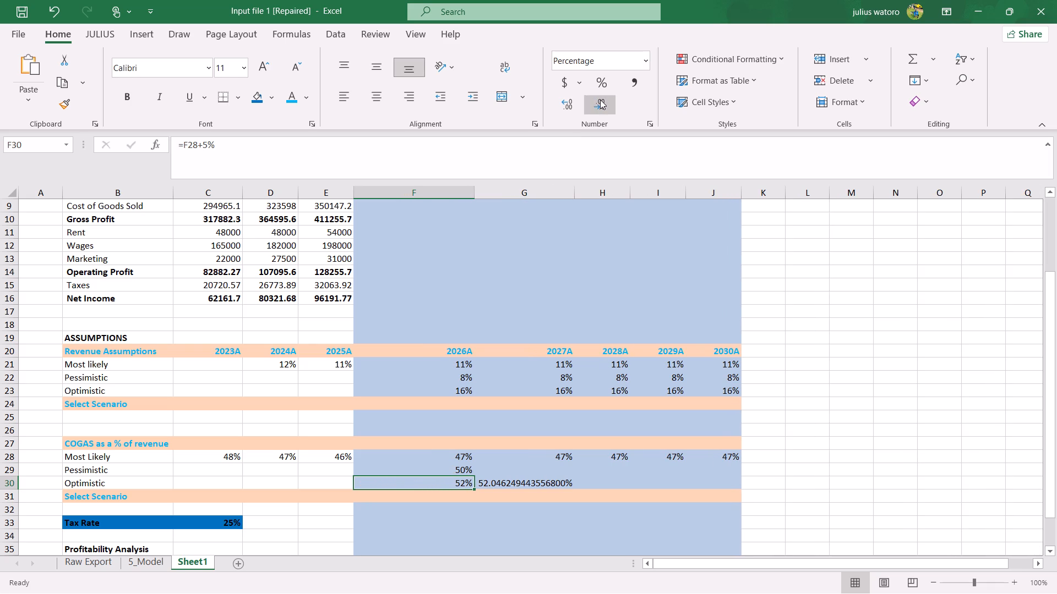
{"action": "left_click", "coordinate": [600, 100]}
{"action": "left_click_drag", "start_coordinate": [600, 100], "coordinate": [593, 350]}
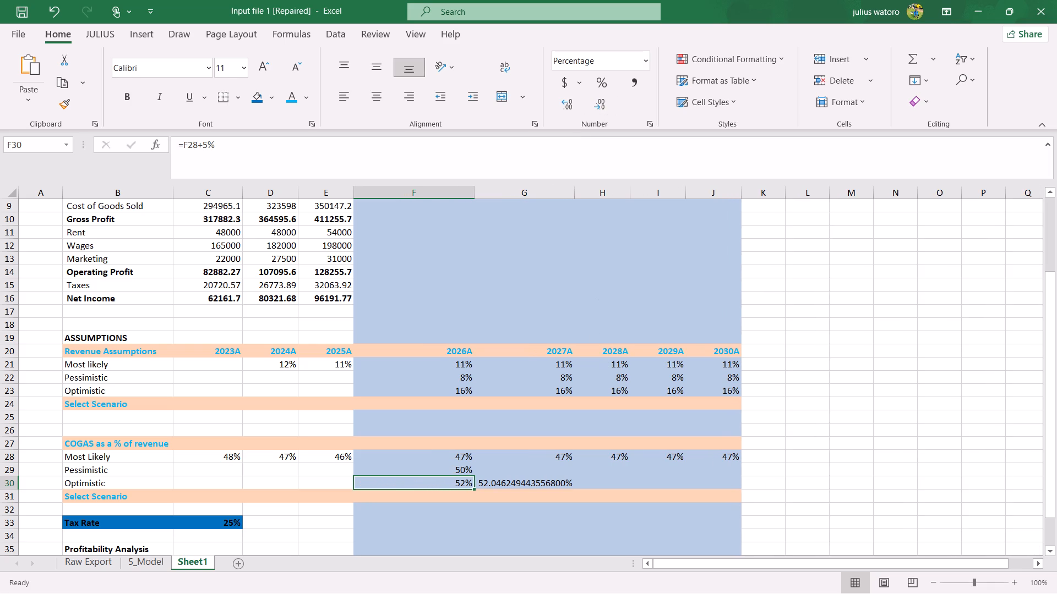
Format the 2027 Optimistic COGAS percentage in G30 to show no decimal places.
{"action": "left_click", "coordinate": [523, 482]}
{"action": "triple_click", "coordinate": [608, 100]}
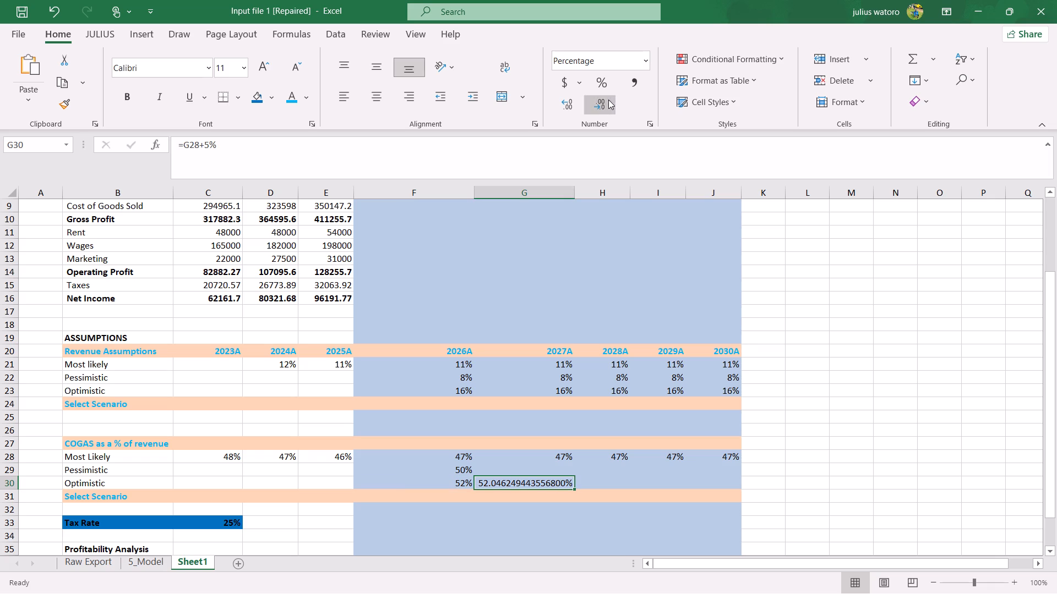
{"action": "triple_click", "coordinate": [608, 100]}
{"action": "triple_click", "coordinate": [608, 100]}
{"action": "triple_click", "coordinate": [608, 100]}
{"action": "triple_click", "coordinate": [608, 100]}
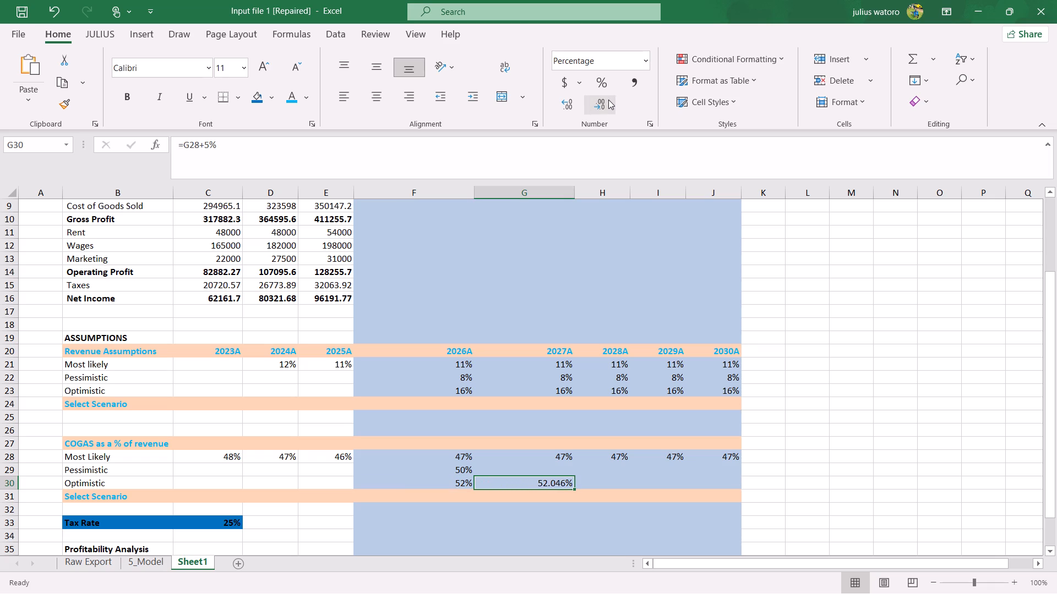
{"action": "triple_click", "coordinate": [608, 100]}
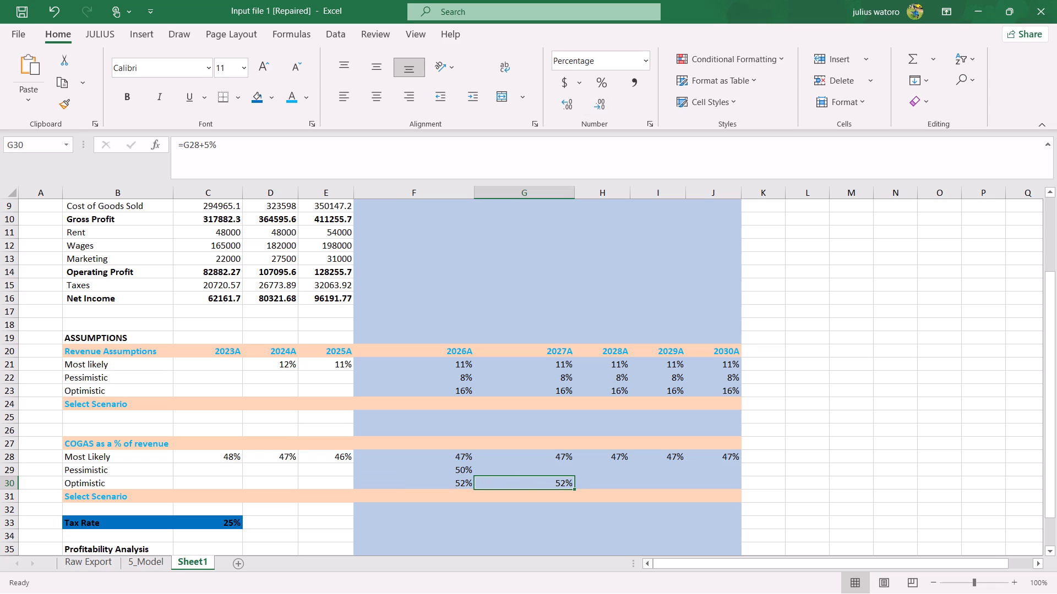
Fill the 2026 and 2027 Optimistic COGAS formulas in F30:G30 across through 2030.
{"action": "left_click", "coordinate": [463, 485]}
{"action": "left_click_drag", "start_coordinate": [463, 485], "coordinate": [534, 483]}
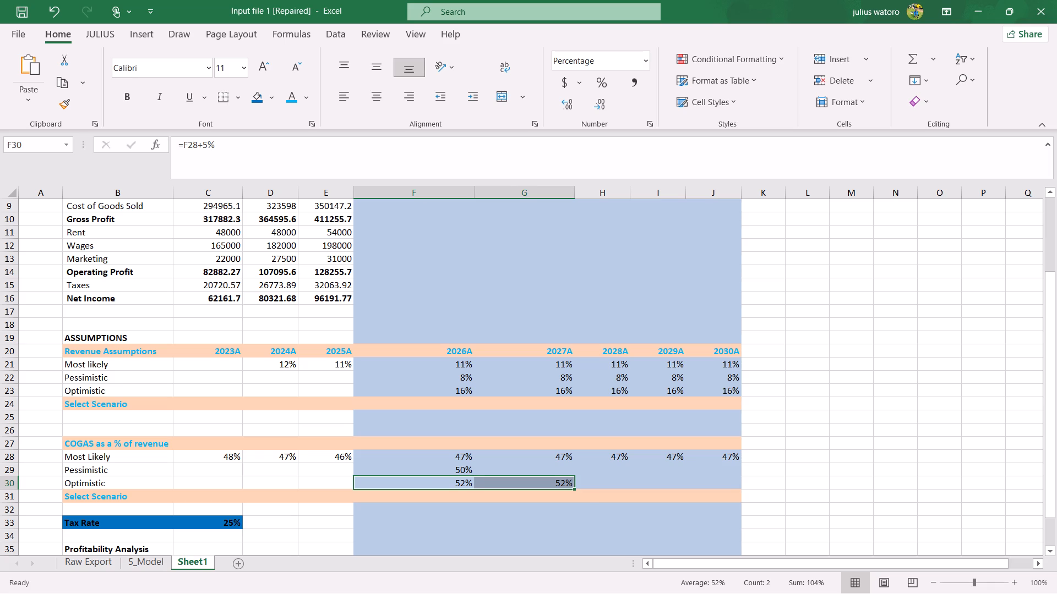
{"action": "left_click_drag", "start_coordinate": [573, 491], "coordinate": [723, 481]}
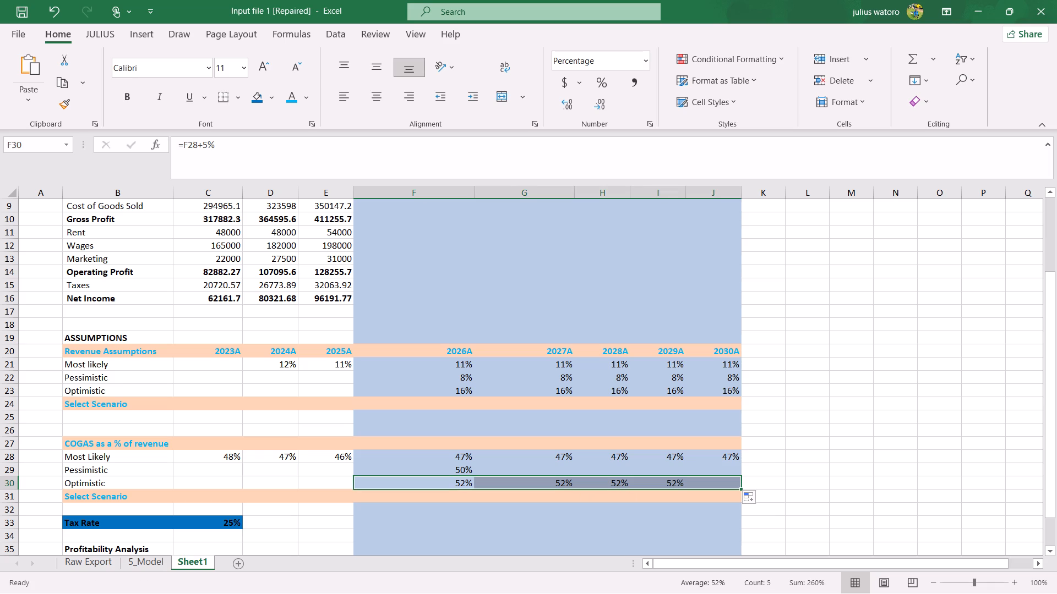
Fill the 2026 Pessimistic COGAS formula in F29 across through 2030.
{"action": "left_click", "coordinate": [468, 468]}
{"action": "left_click_drag", "start_coordinate": [471, 477], "coordinate": [601, 488]}
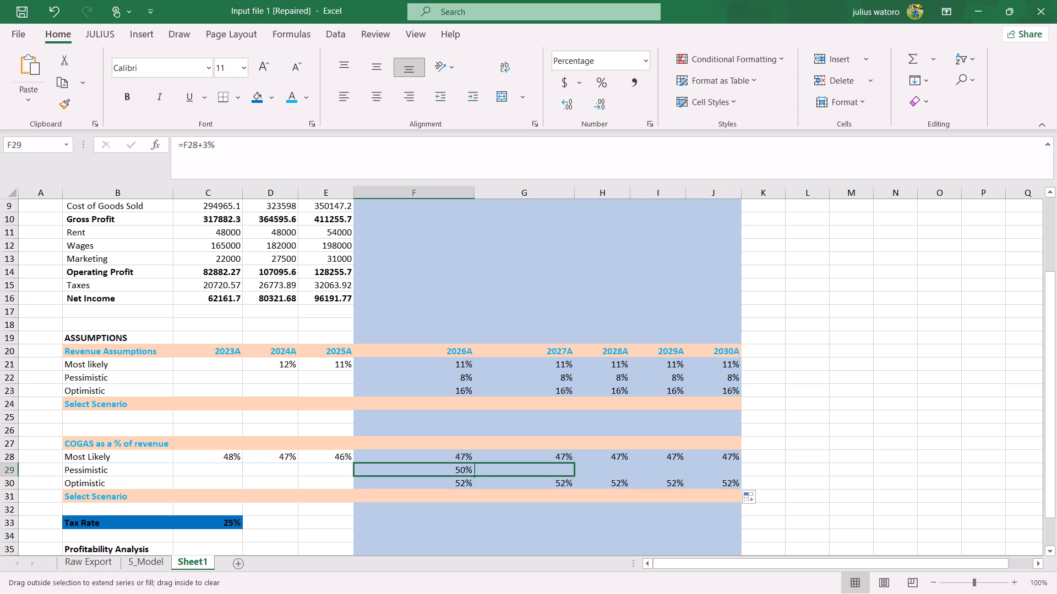
{"action": "left_click_drag", "start_coordinate": [601, 488], "coordinate": [738, 475]}
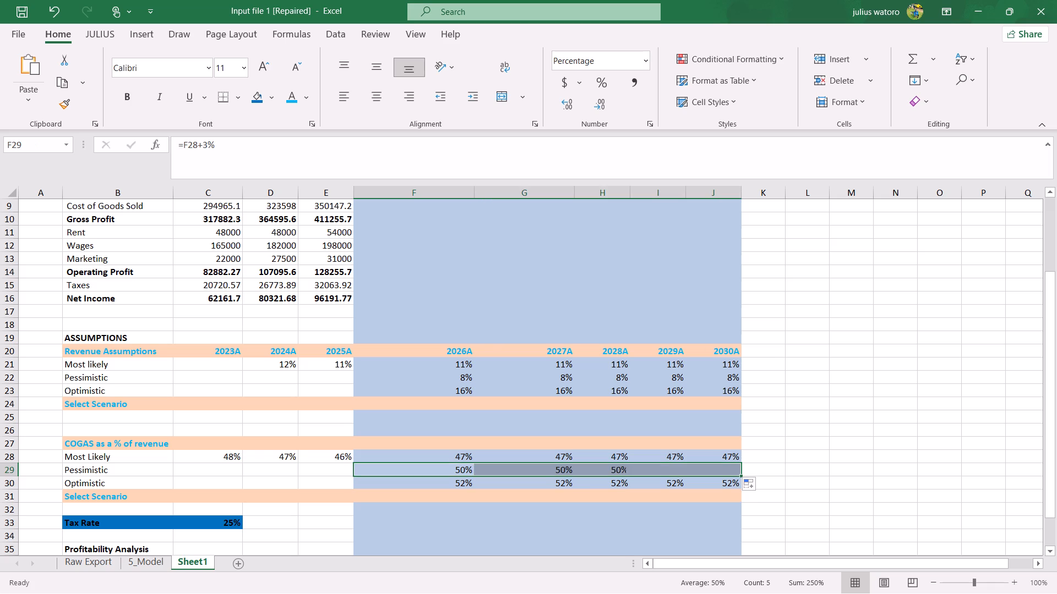
Examine the yearly Pessimistic COGAS formulas in row 29 of the 5_Model sheet.
{"action": "left_click", "coordinate": [151, 569]}
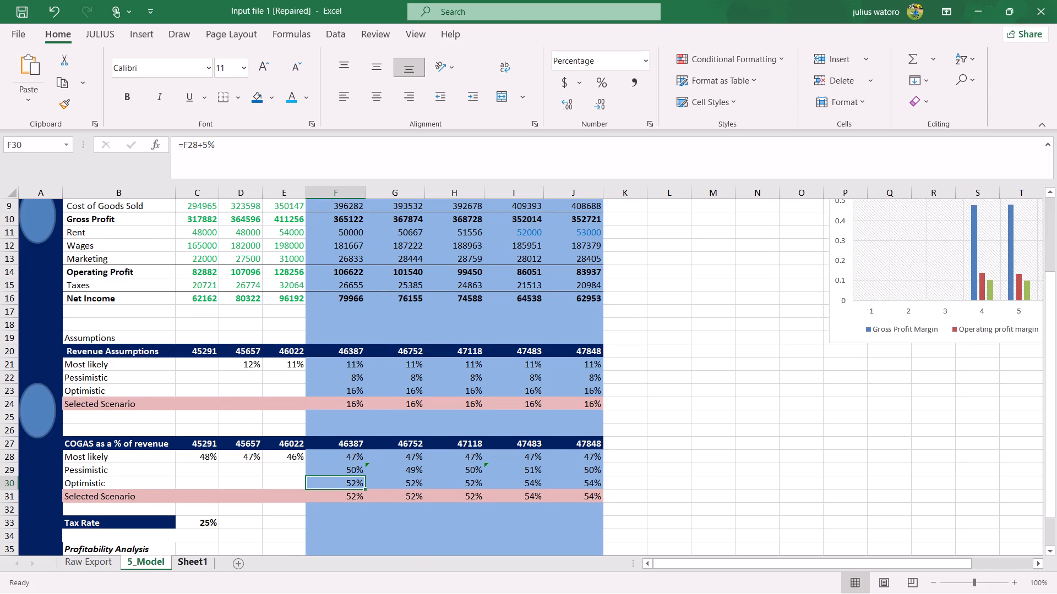
{"action": "scroll", "coordinate": [498, 479], "scroll_direction": "left", "scroll_amount": 1}
{"action": "scroll", "coordinate": [498, 479], "scroll_direction": "down", "scroll_amount": 1}
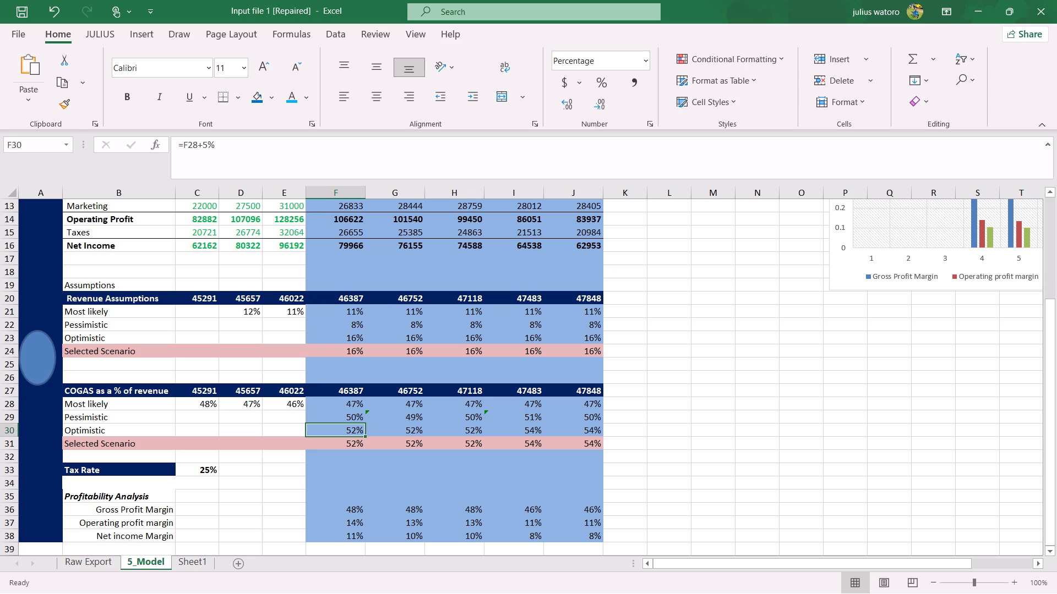
{"action": "left_click", "coordinate": [378, 418]}
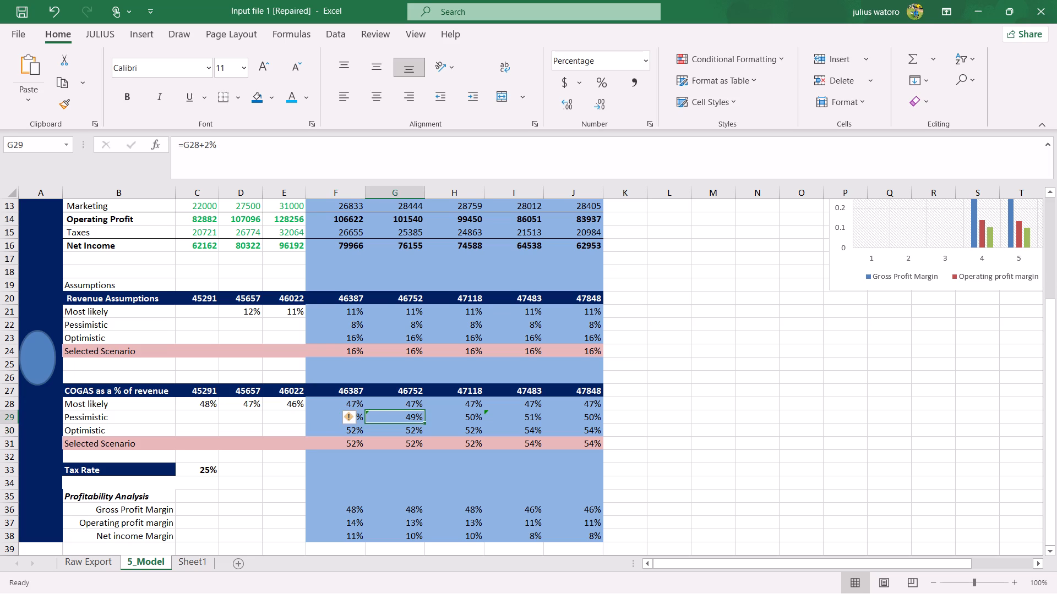
{"action": "left_click", "coordinate": [471, 416]}
{"action": "left_click", "coordinate": [419, 422]}
{"action": "left_click", "coordinate": [369, 426]}
{"action": "left_click", "coordinate": [355, 417]}
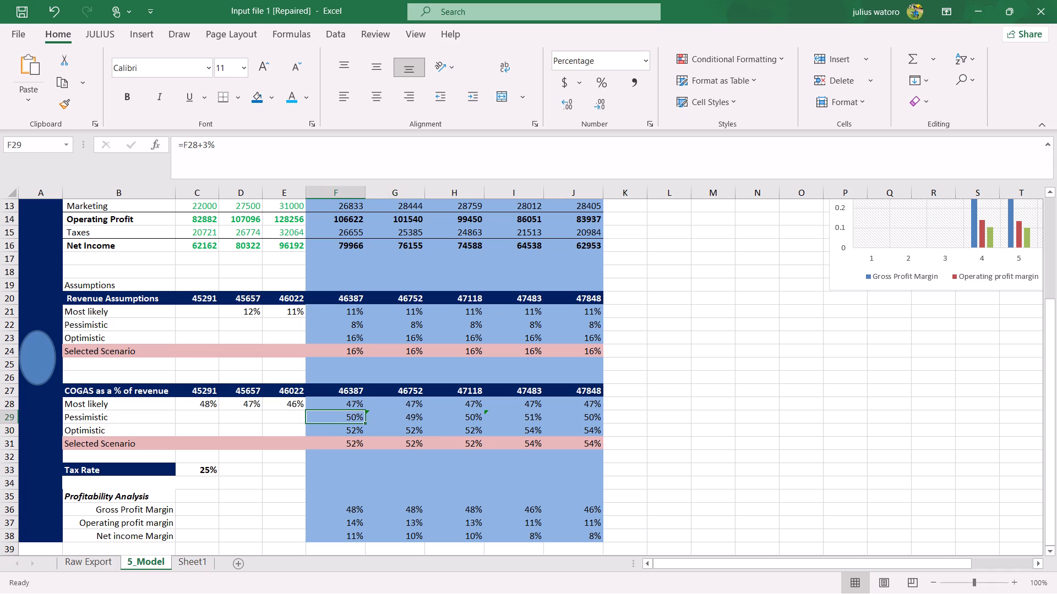
{"action": "left_click", "coordinate": [411, 411]}
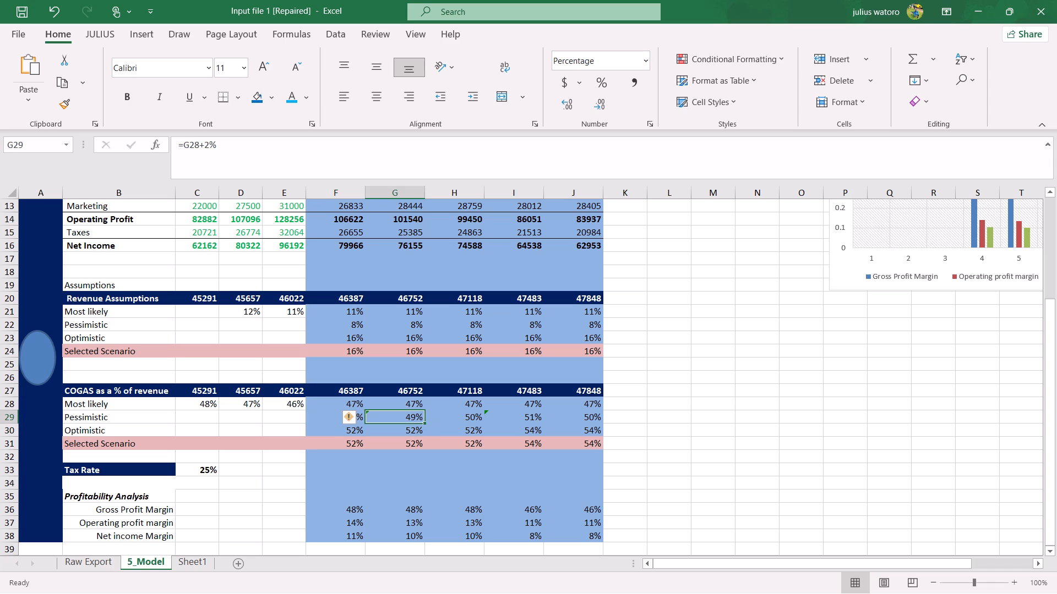
Change the 2027 Pessimistic COGAS formula in G29 on Sheet1 to =G28+2%.
{"action": "left_click", "coordinate": [192, 558]}
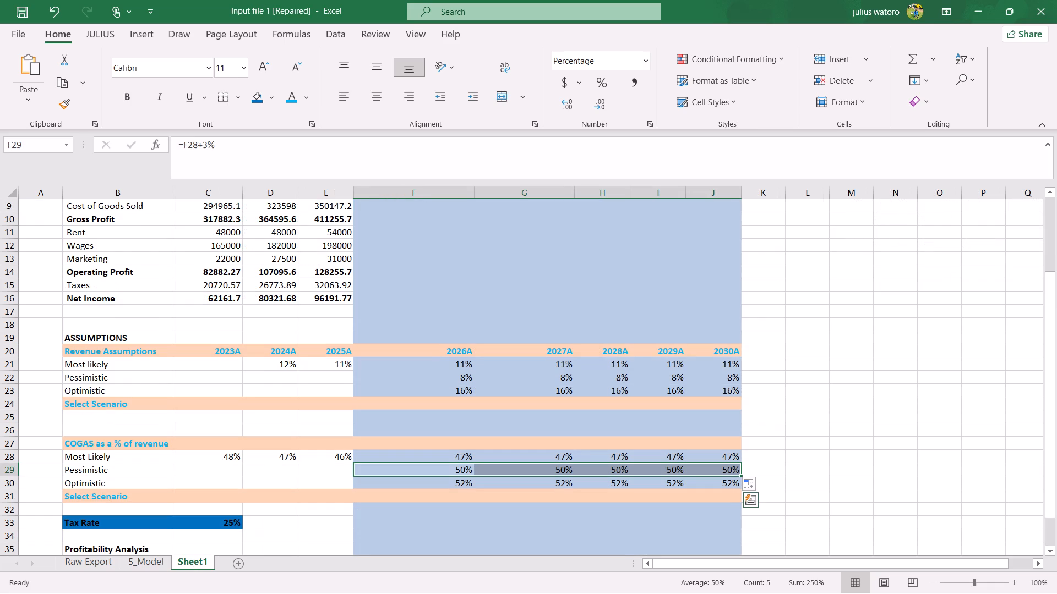
{"action": "left_click", "coordinate": [547, 473]}
{"action": "left_click_drag", "start_coordinate": [401, 342], "coordinate": [499, 405]}
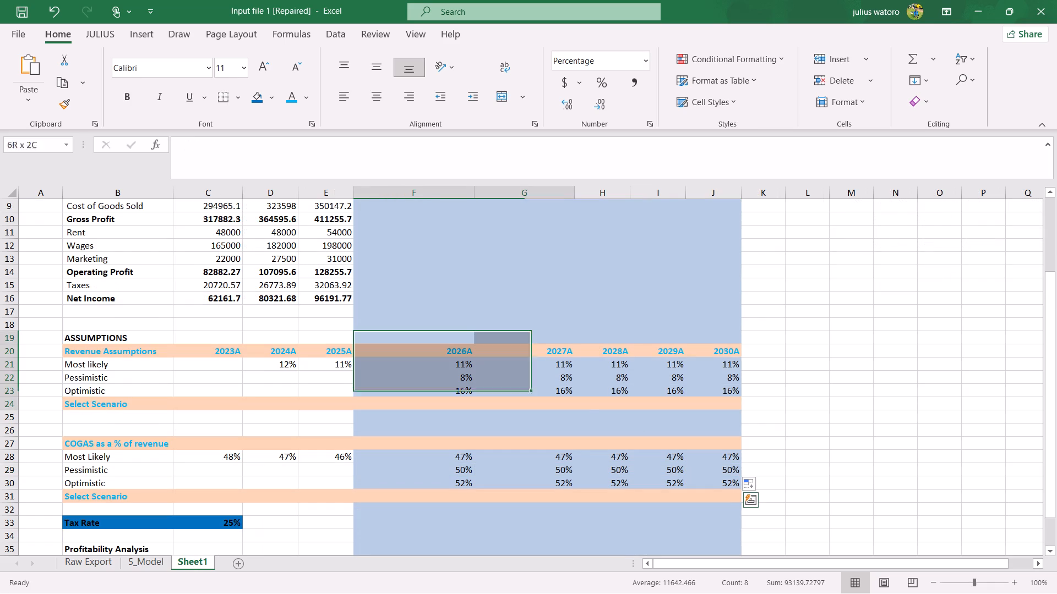
{"action": "left_click", "coordinate": [554, 471]}
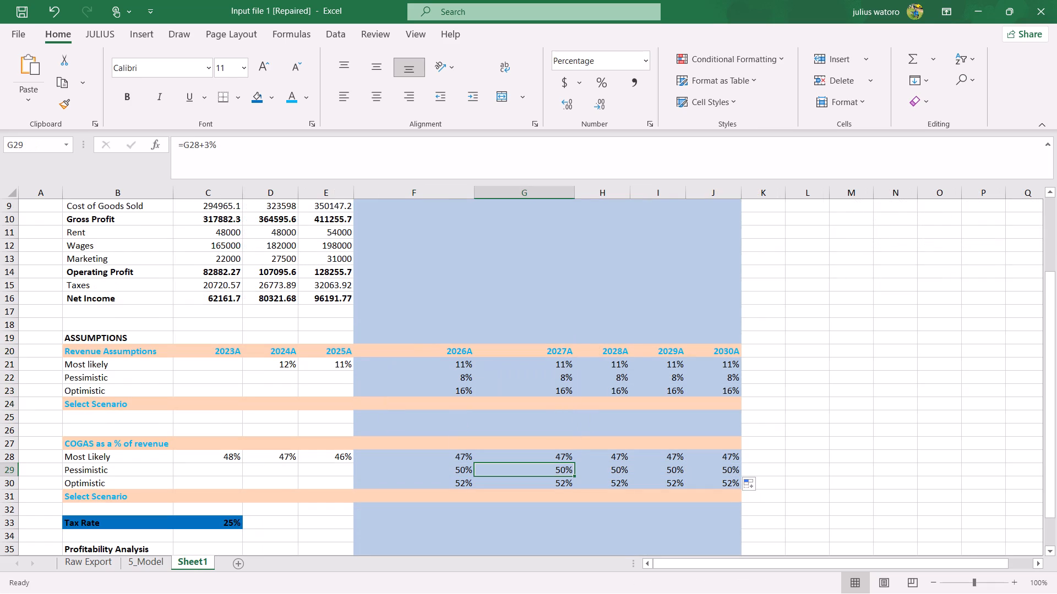
{"action": "left_click", "coordinate": [203, 147]}
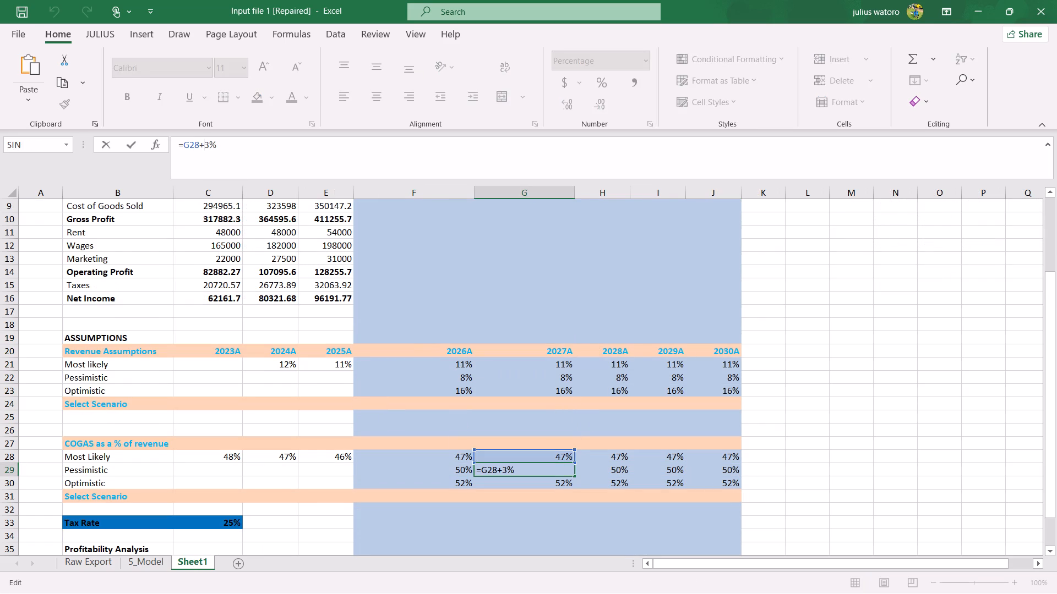
{"action": "key", "text": "Delete"}
{"action": "key", "text": "2"}
{"action": "key", "text": "Return"}
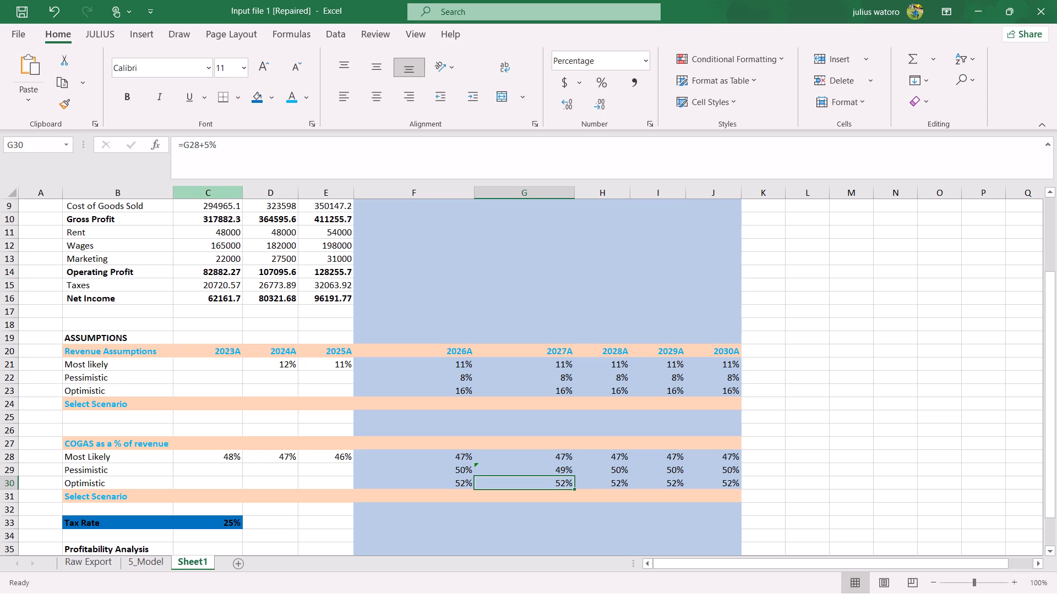
Change the 2029 Pessimistic COGAS formula in I29 to =I28+4%.
{"action": "left_click", "coordinate": [658, 471]}
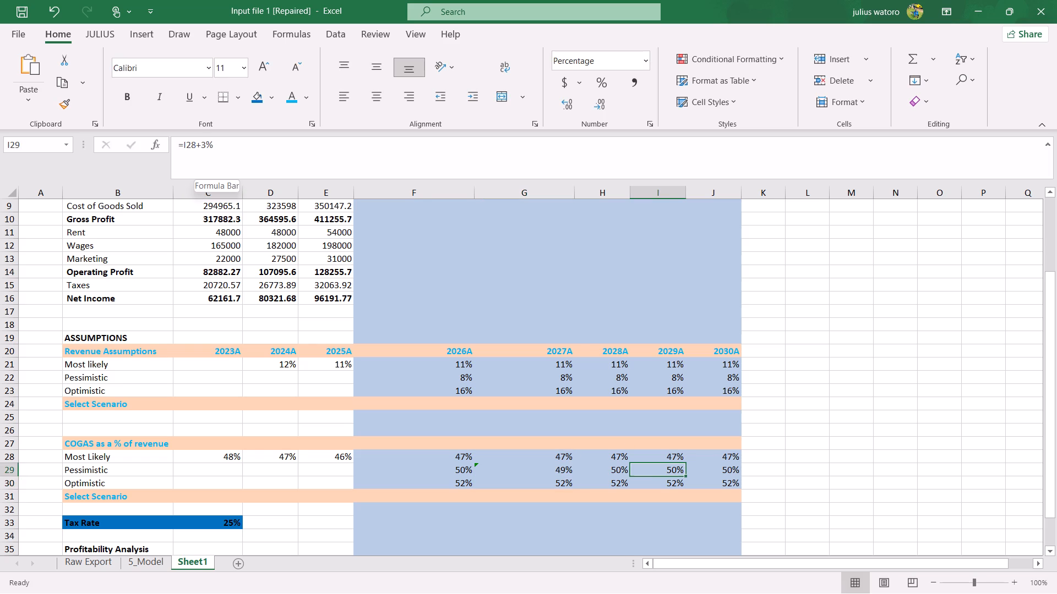
{"action": "left_click", "coordinate": [199, 143]}
{"action": "key", "text": "Delete"}
{"action": "key", "text": "4"}
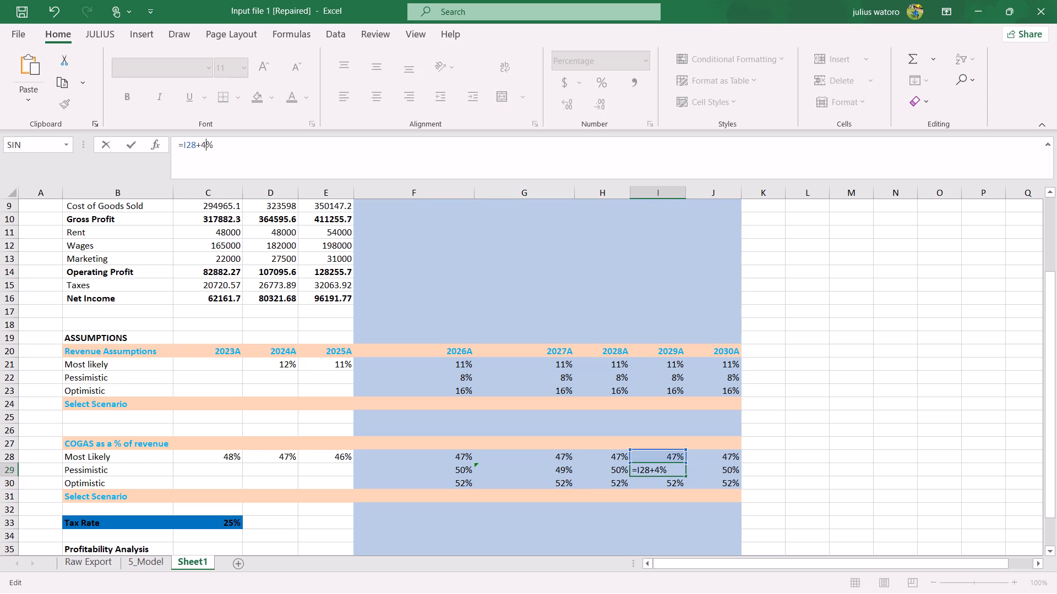
{"action": "key", "text": "Return"}
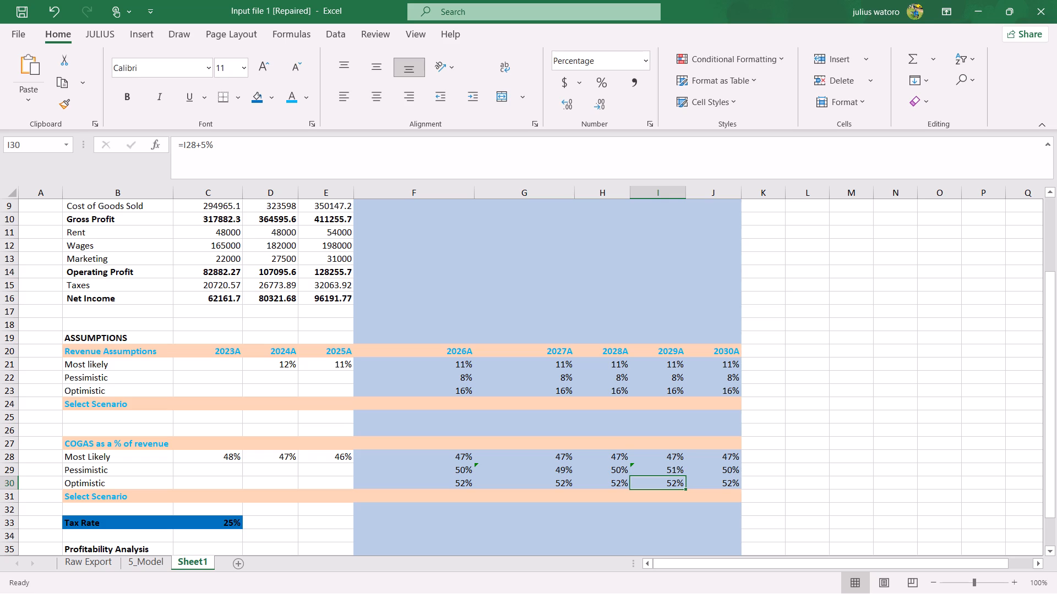
Check the COGAS scenario percentages on the 5_Model sheet against those on Sheet1.
{"action": "left_click", "coordinate": [142, 561]}
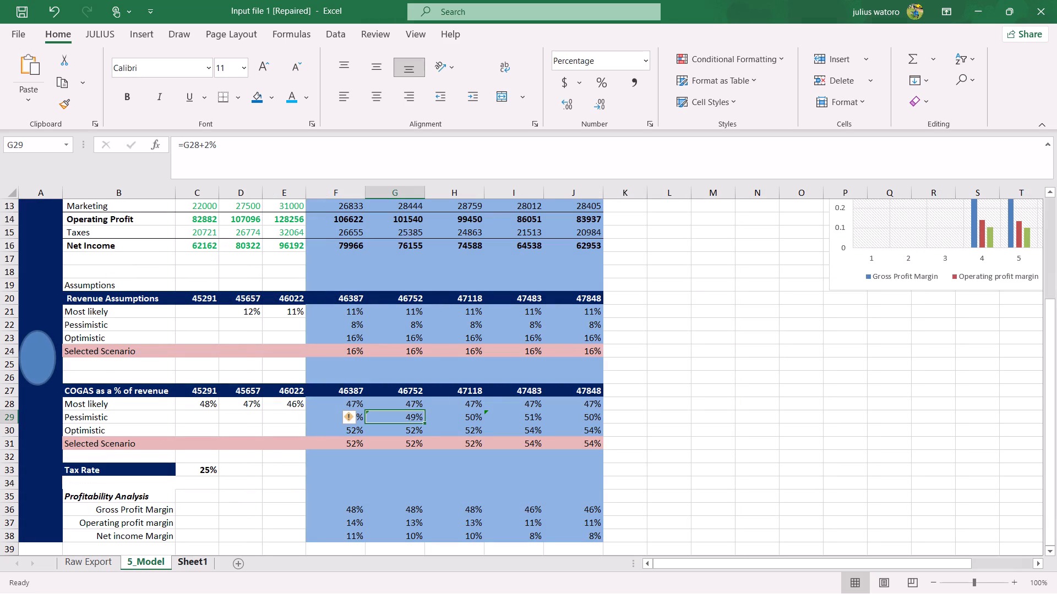
{"action": "left_click", "coordinate": [189, 567]}
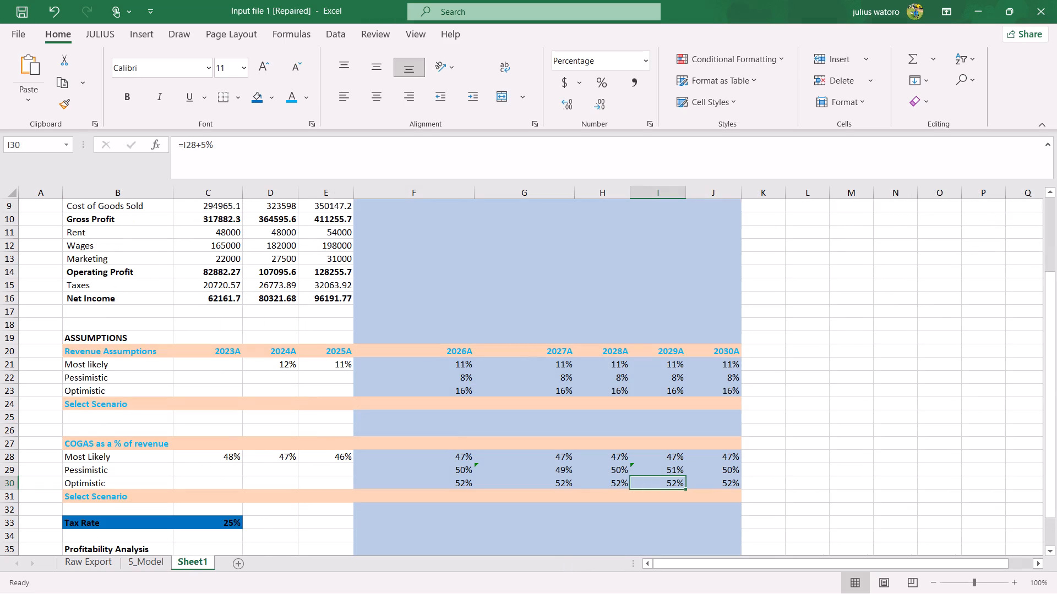
Change the 2029 Optimistic COGAS formula in I30 on Sheet1 to =I28+7%.
{"action": "left_click", "coordinate": [204, 151]}
{"action": "key", "text": "BackSpace"}
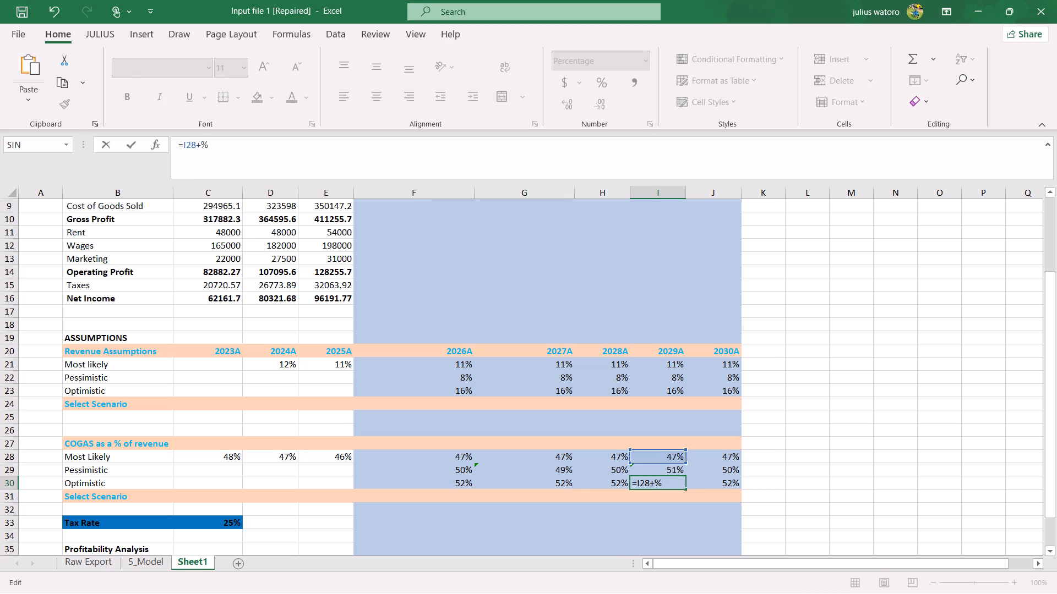
{"action": "key", "text": "7"}
{"action": "key", "text": "Return"}
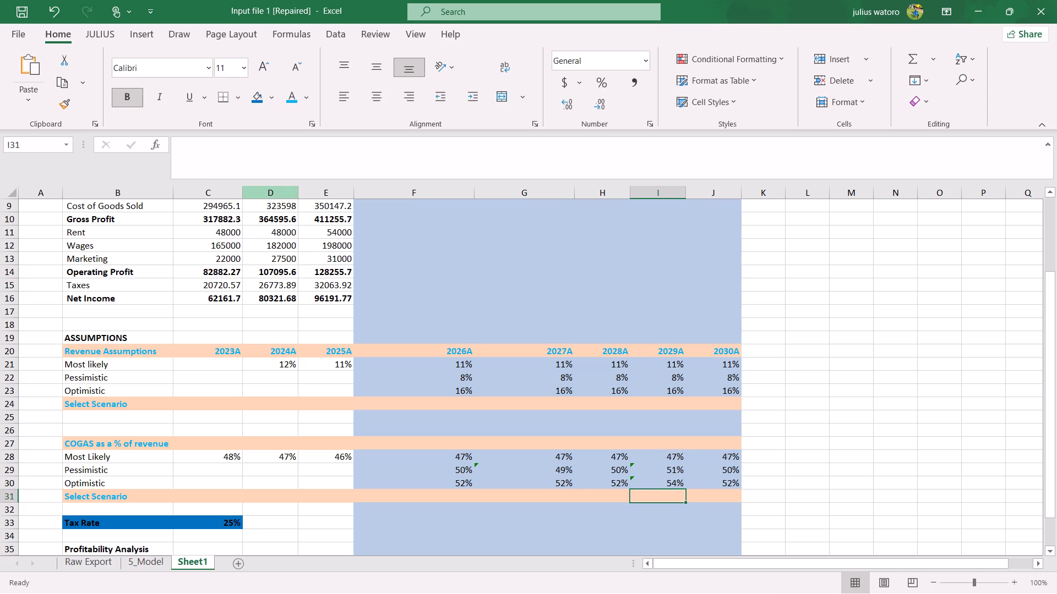
Change the 2030 Optimistic COGAS formula in J30 on Sheet1 to =J28+7%.
{"action": "left_click", "coordinate": [708, 486]}
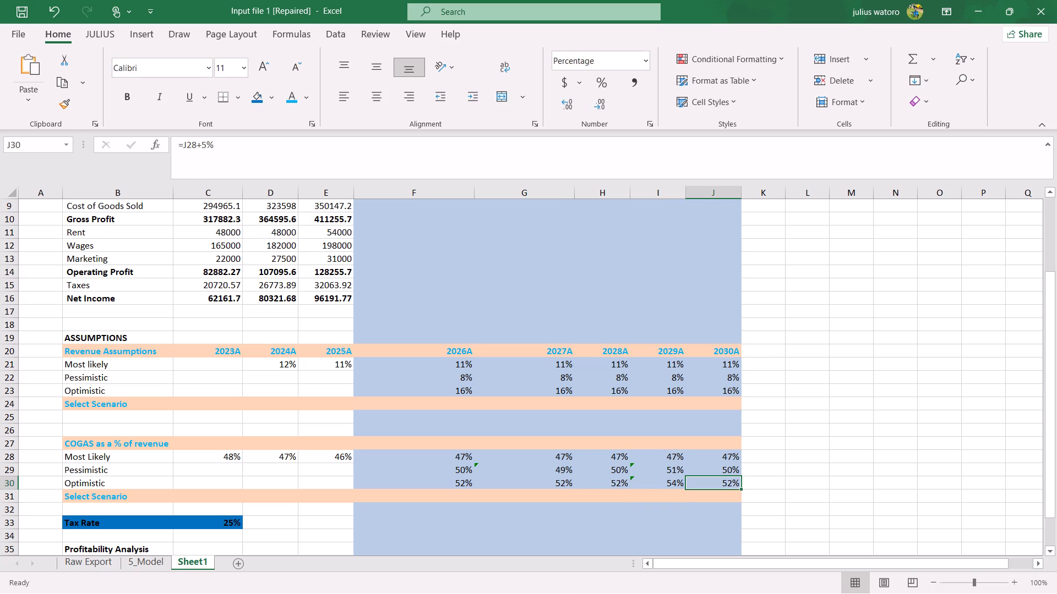
{"action": "left_click", "coordinate": [201, 148]}
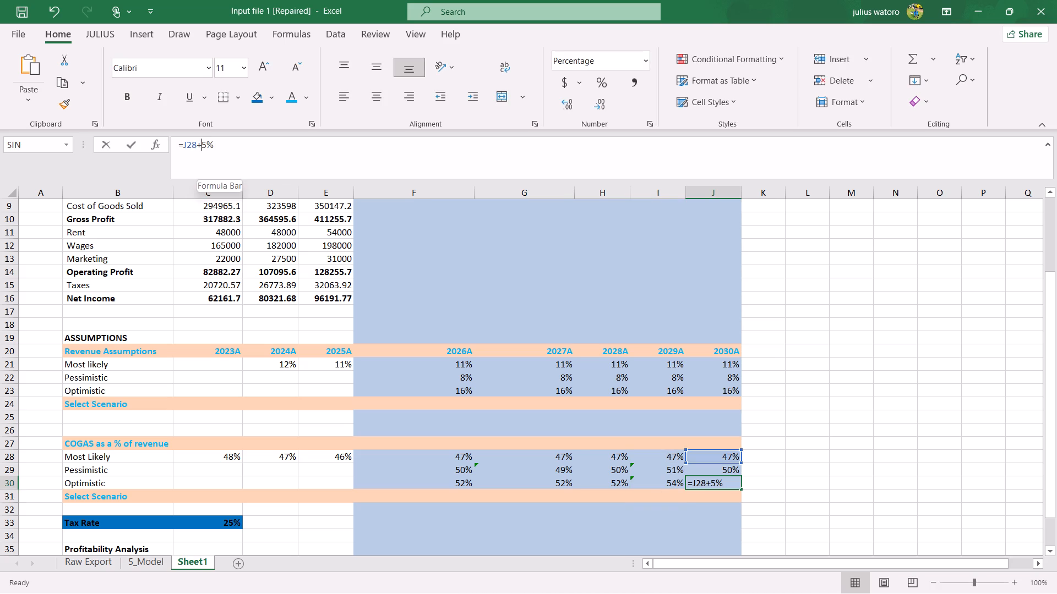
{"action": "key", "text": "Delete"}
{"action": "key", "text": "7"}
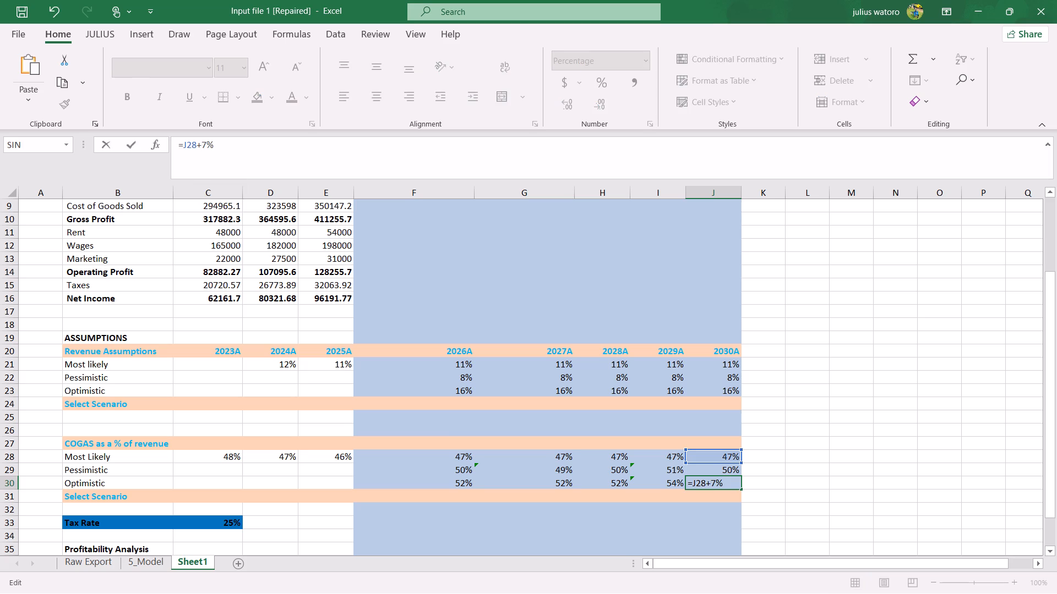
{"action": "key", "text": "Return"}
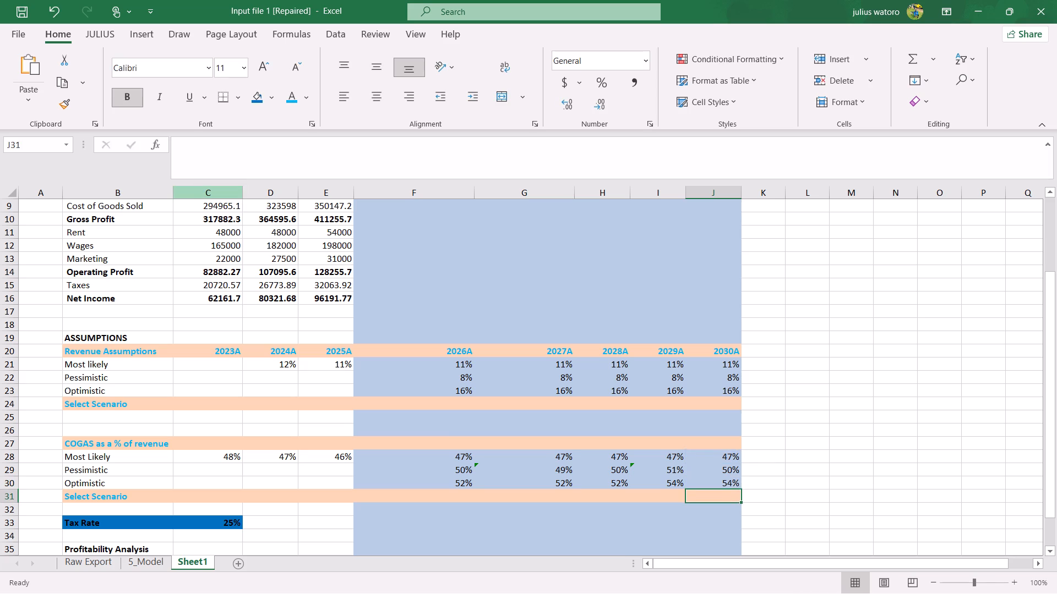
{"action": "left_click", "coordinate": [638, 465]}
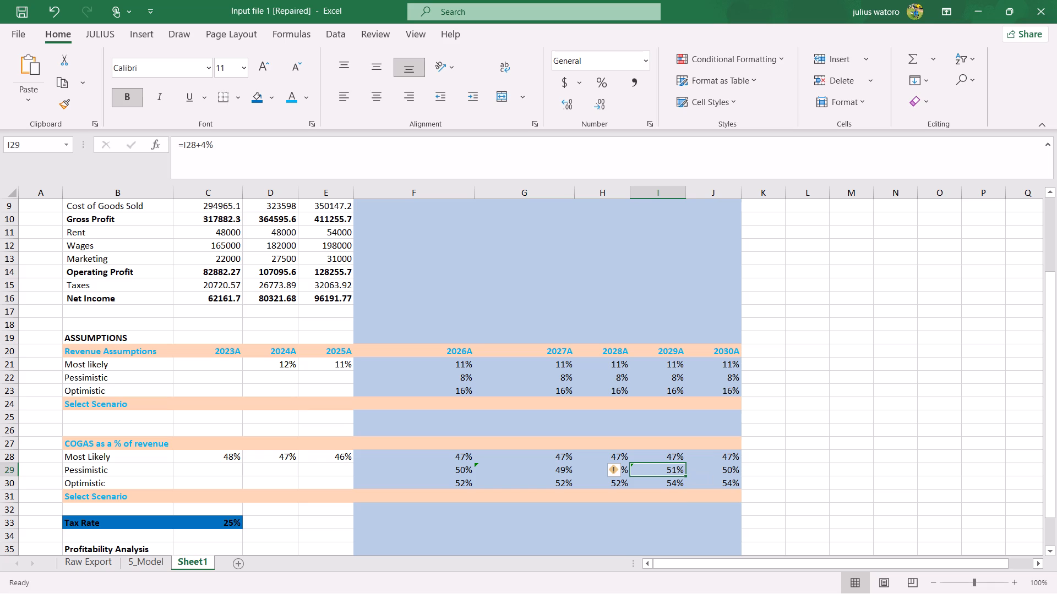
{"action": "left_click", "coordinate": [661, 490]}
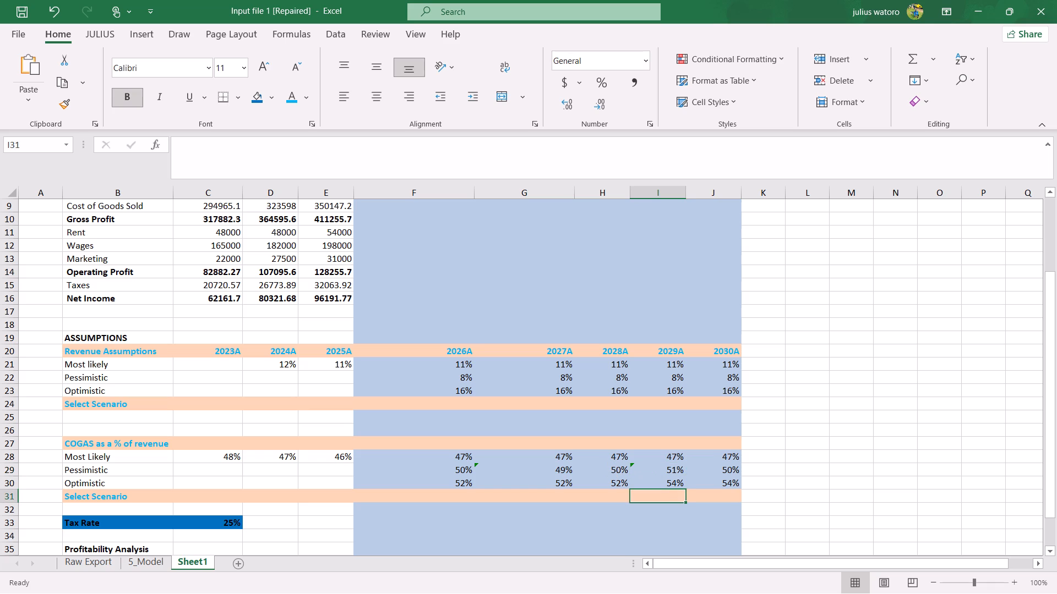
Examine the revenue Selected Scenario formulas in row 24 of the 5_Model sheet and the Scenario Switch cell they refer to.
{"action": "left_click", "coordinate": [167, 560]}
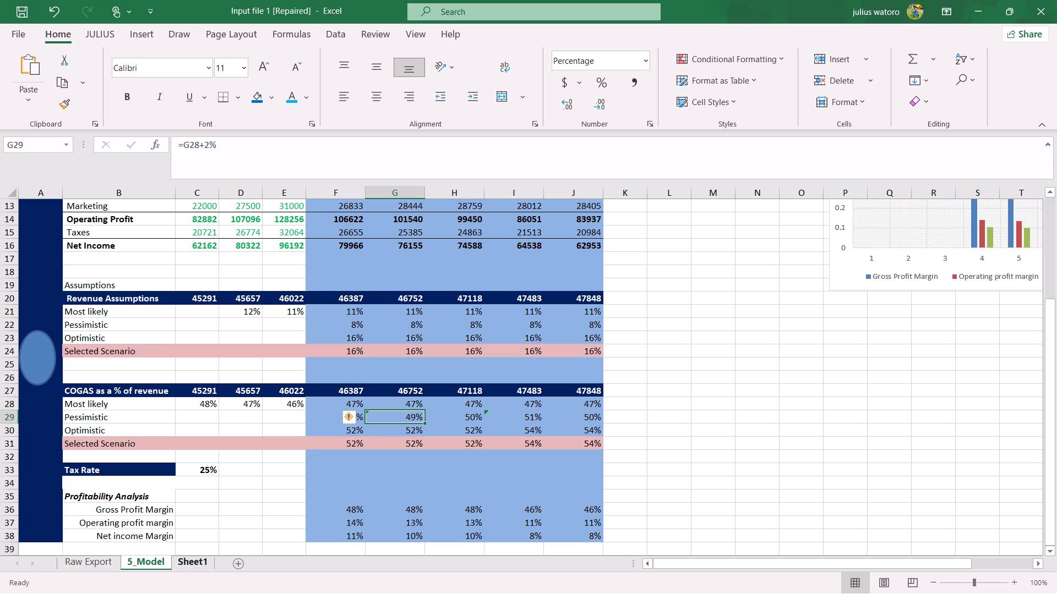
{"action": "left_click", "coordinate": [196, 351]}
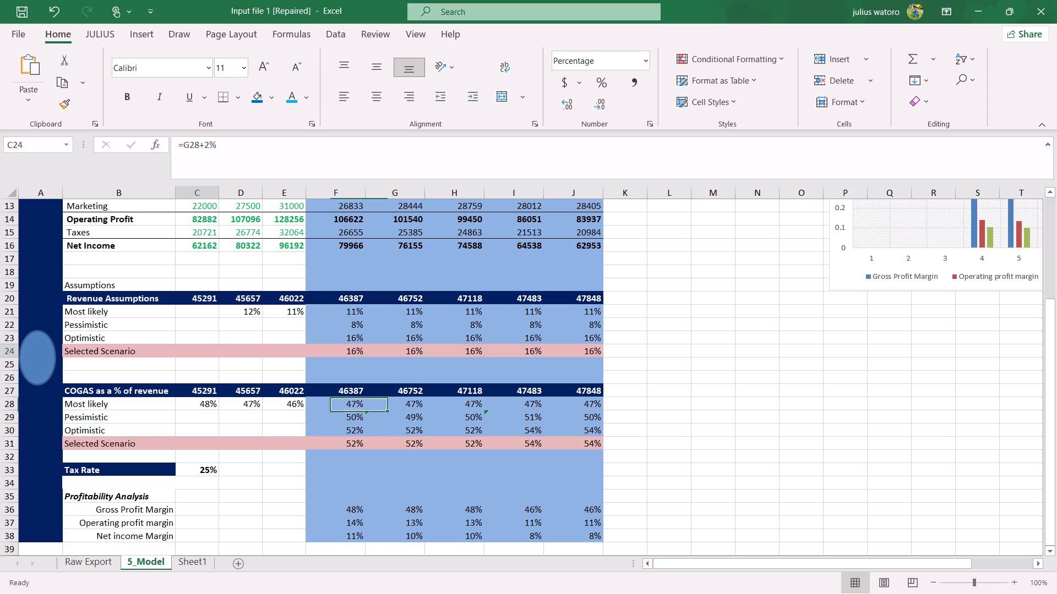
{"action": "left_click", "coordinate": [345, 351]}
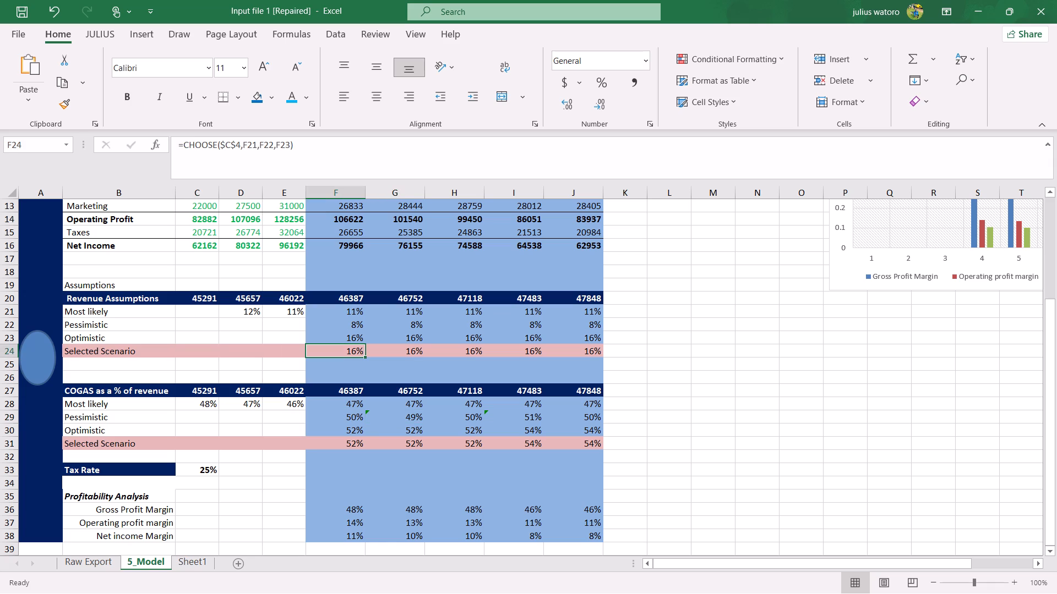
{"action": "scroll", "coordinate": [345, 351], "scroll_direction": "up", "scroll_amount": 2}
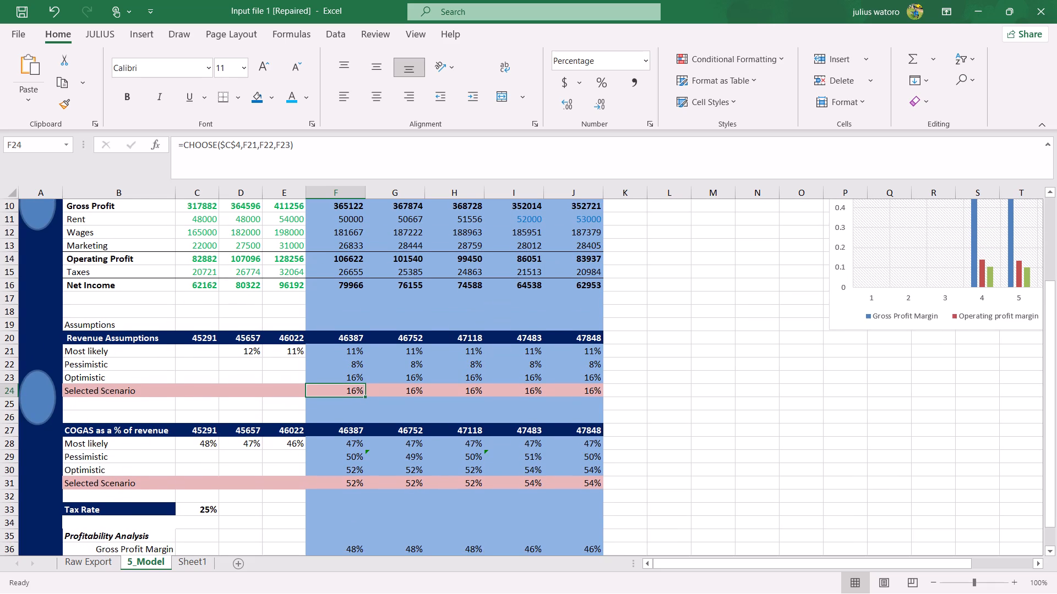
{"action": "scroll", "coordinate": [345, 351], "scroll_direction": "up", "scroll_amount": 1}
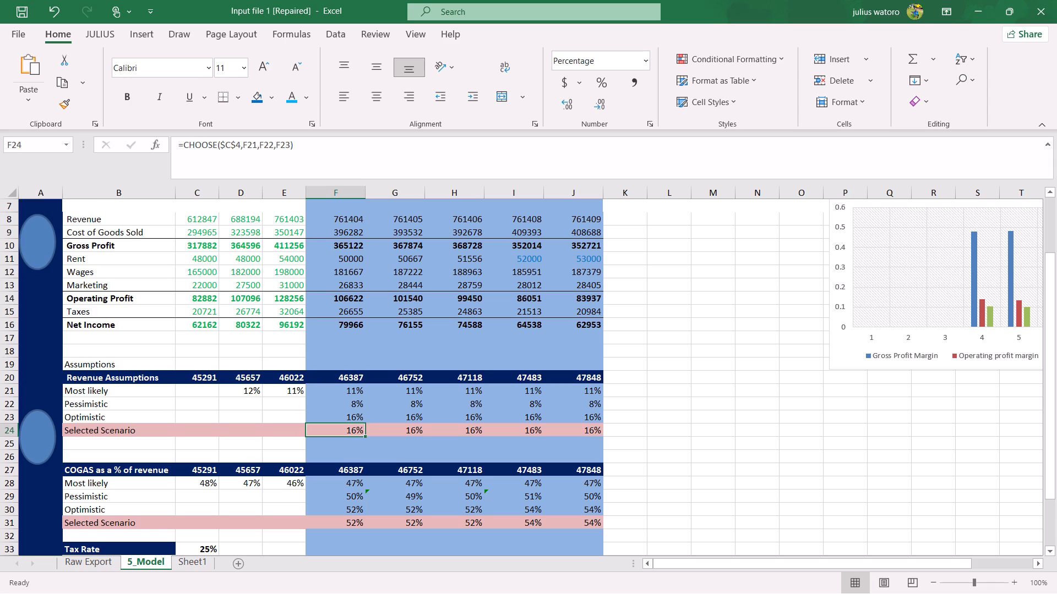
{"action": "left_click", "coordinate": [394, 437]}
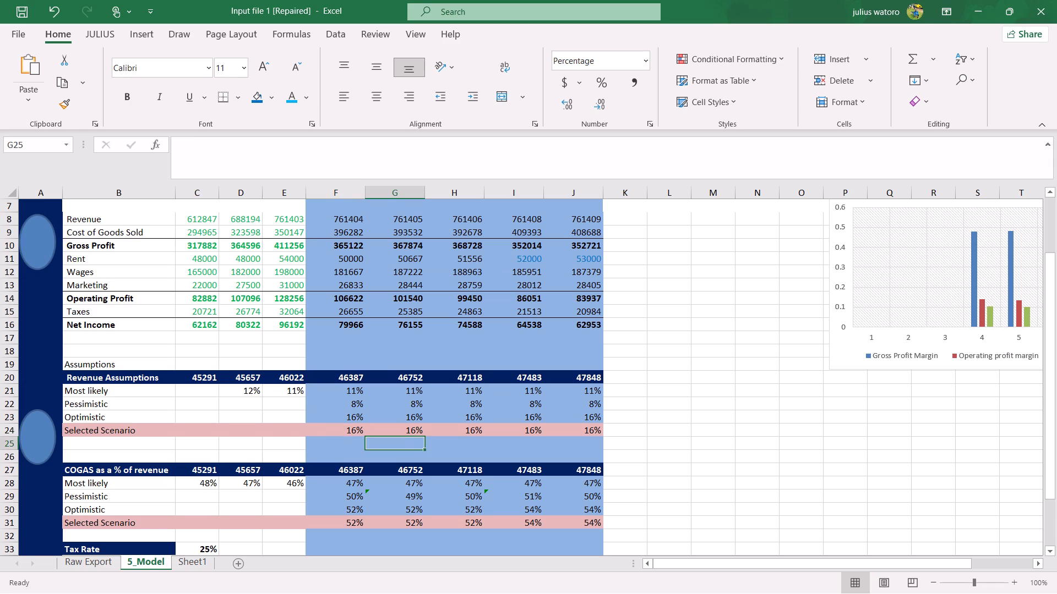
{"action": "left_click", "coordinate": [405, 429]}
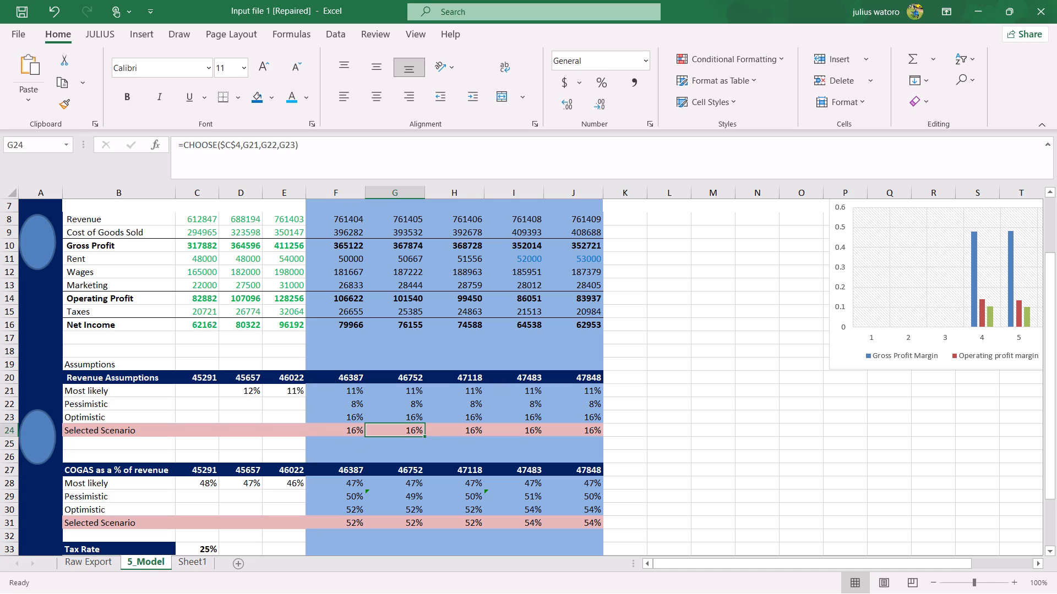
{"action": "left_click", "coordinate": [347, 426]}
{"action": "scroll", "coordinate": [342, 426], "scroll_direction": "up", "scroll_amount": 2}
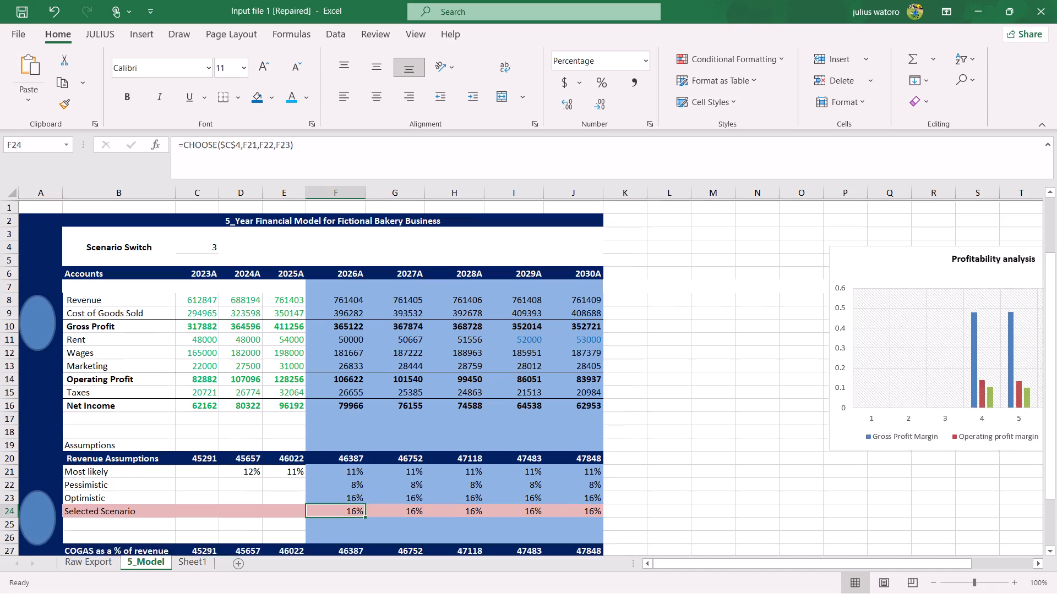
{"action": "scroll", "coordinate": [342, 426], "scroll_direction": "up", "scroll_amount": 1}
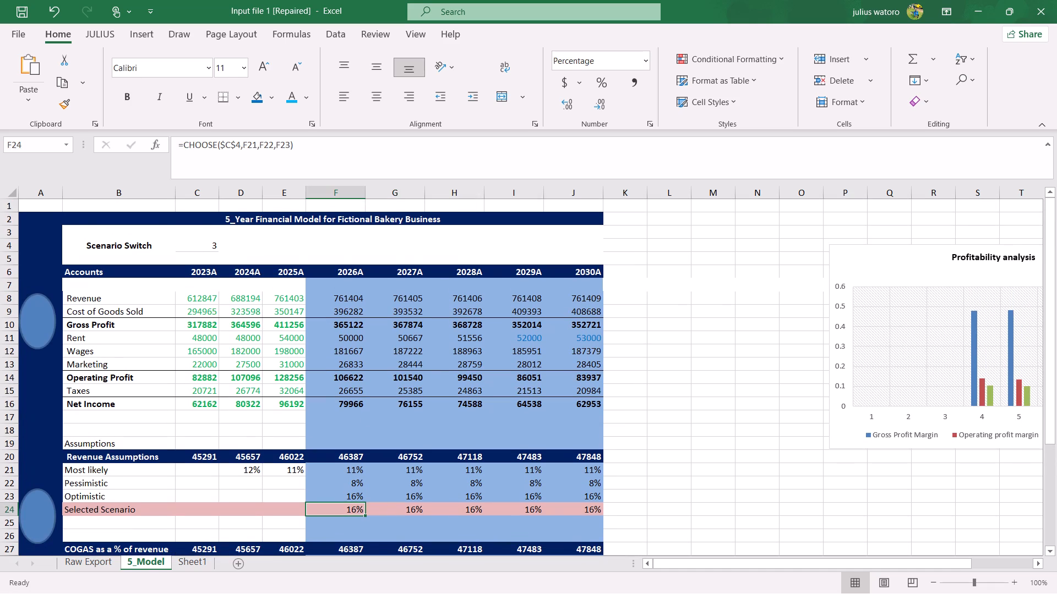
Enter =CHOOSE($C$4,F21,F22,F23) in F24 on Sheet1 as the 2026 revenue Select Scenario formula.
{"action": "left_click", "coordinate": [197, 563]}
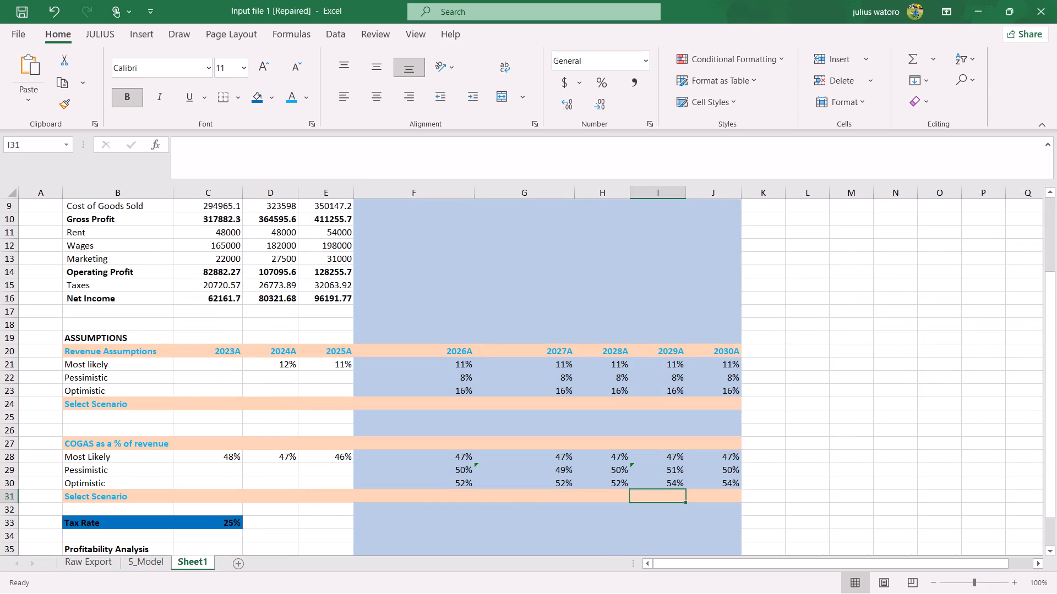
{"action": "left_click", "coordinate": [448, 406]}
{"action": "key", "text": "equal"}
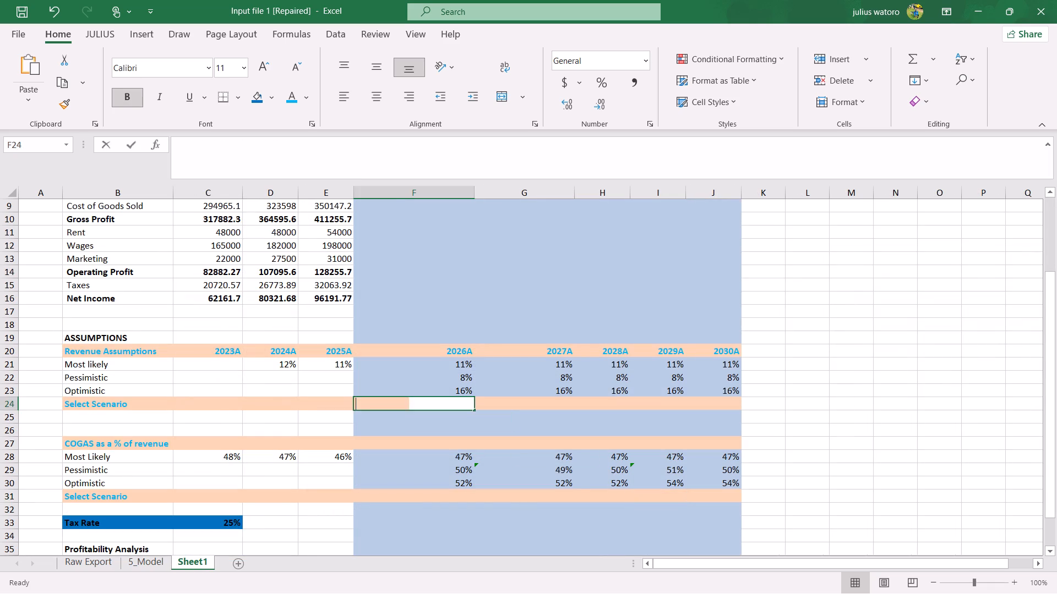
{"action": "key", "text": "c"}
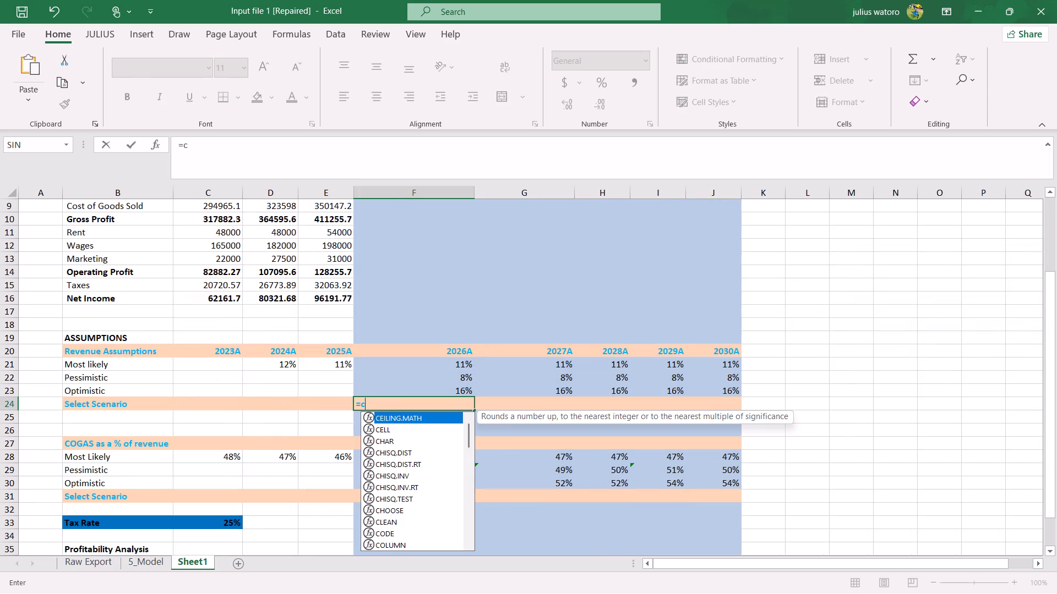
{"action": "key", "text": "h"}
{"action": "type", "text": "oo"}
{"action": "key", "text": "Tab"}
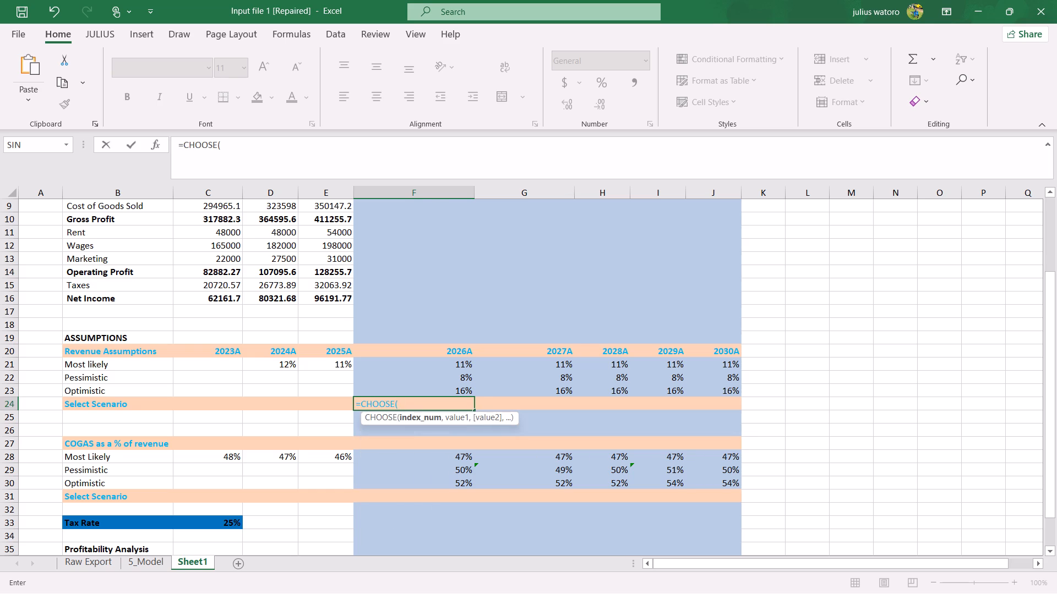
{"action": "scroll", "coordinate": [409, 401], "scroll_direction": "up", "scroll_amount": 2}
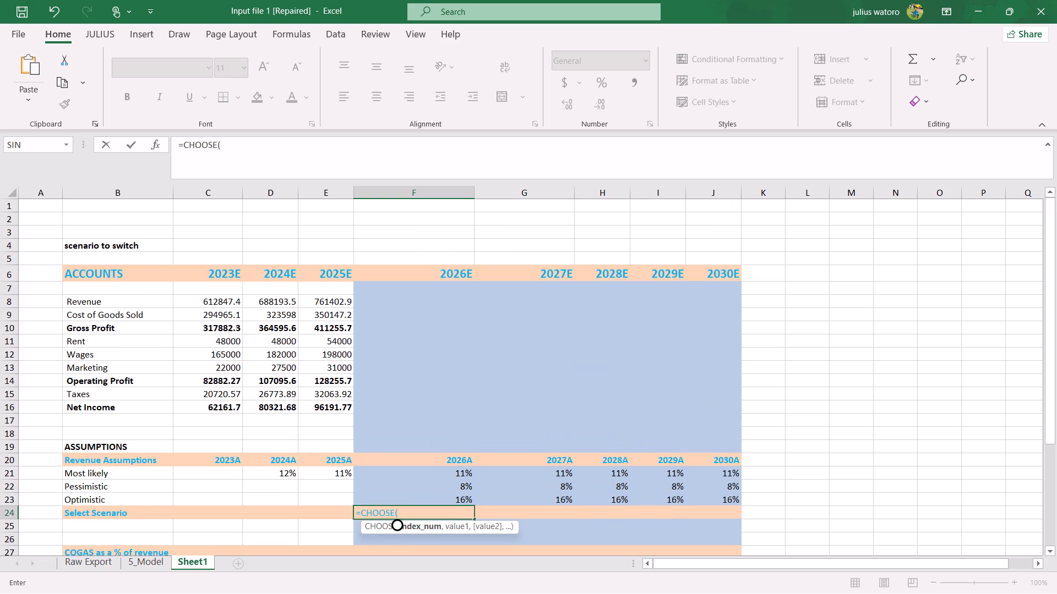
{"action": "left_click", "coordinate": [232, 248]}
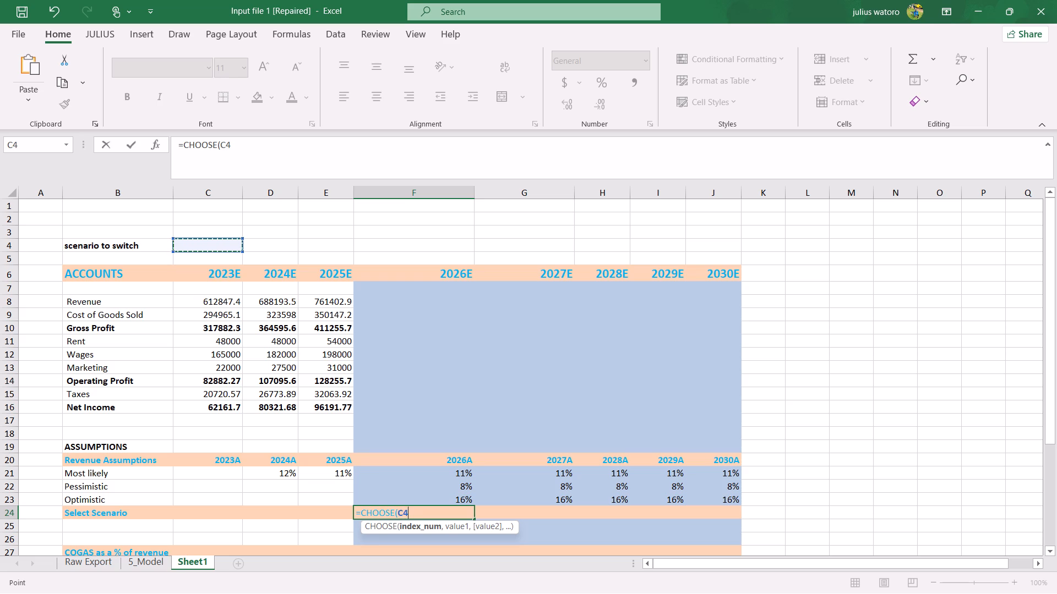
{"action": "left_click", "coordinate": [232, 152]}
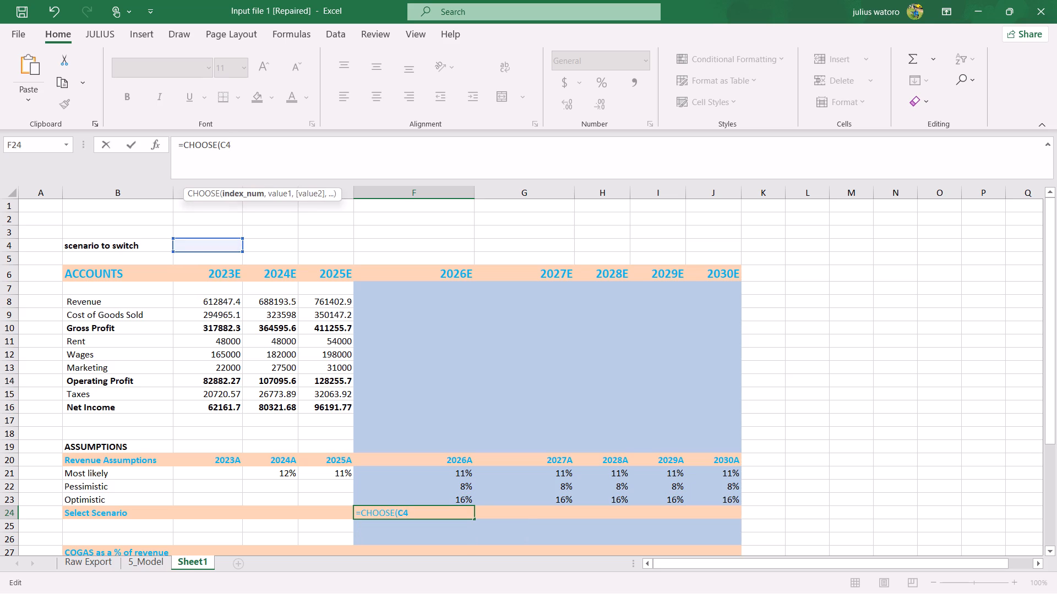
{"action": "key", "text": "F4"}
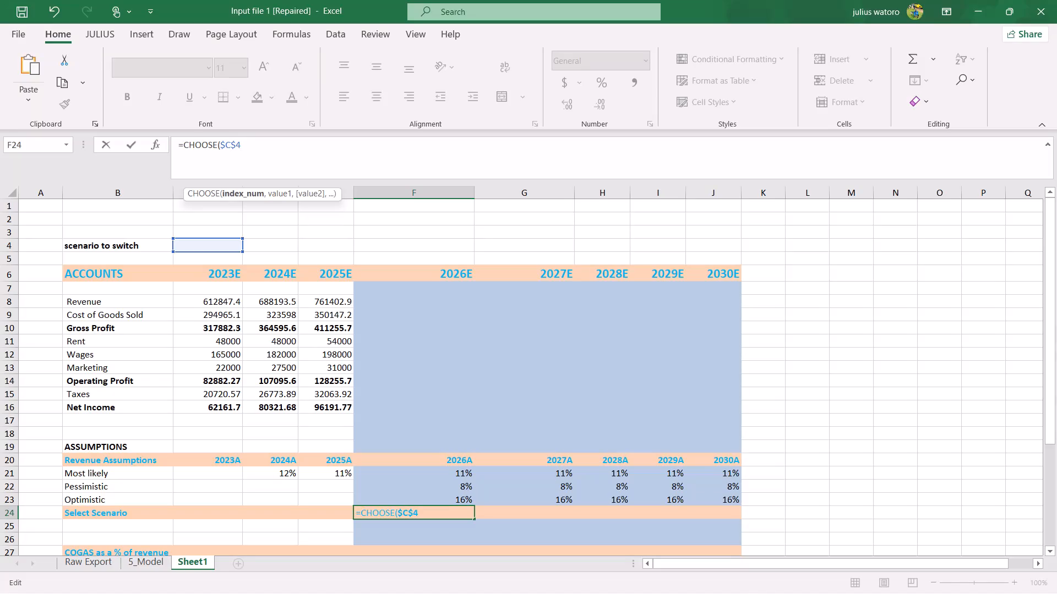
{"action": "key", "text": "comma"}
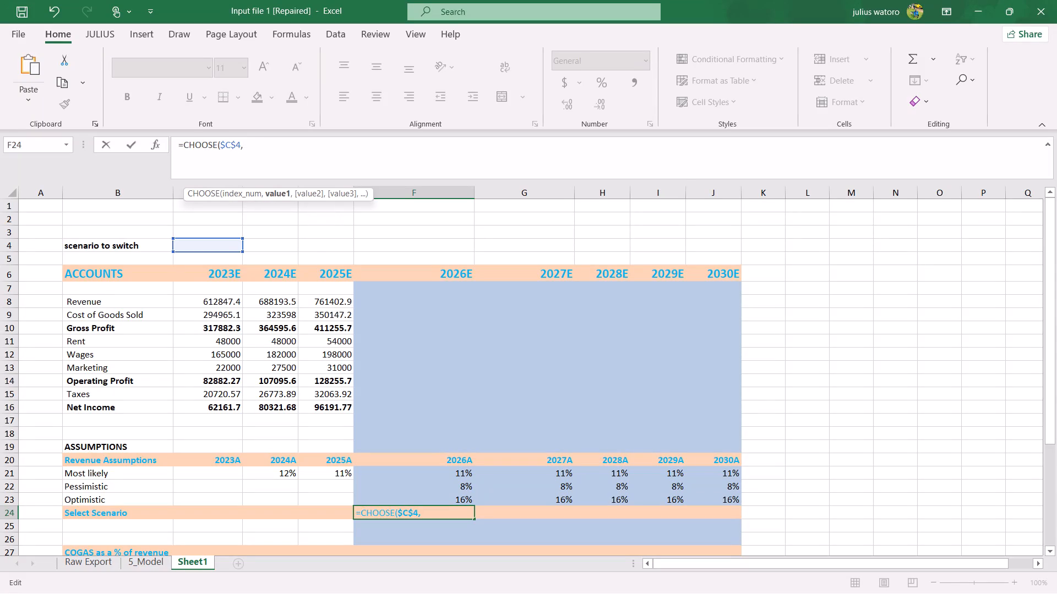
{"action": "type", "text": "f21"}
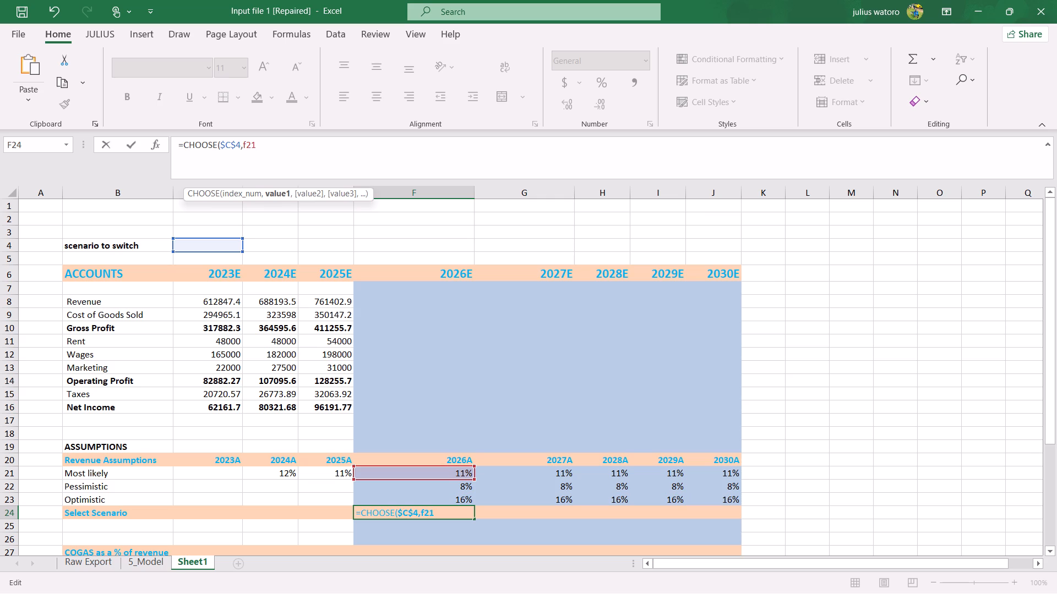
{"action": "key", "text": "comma"}
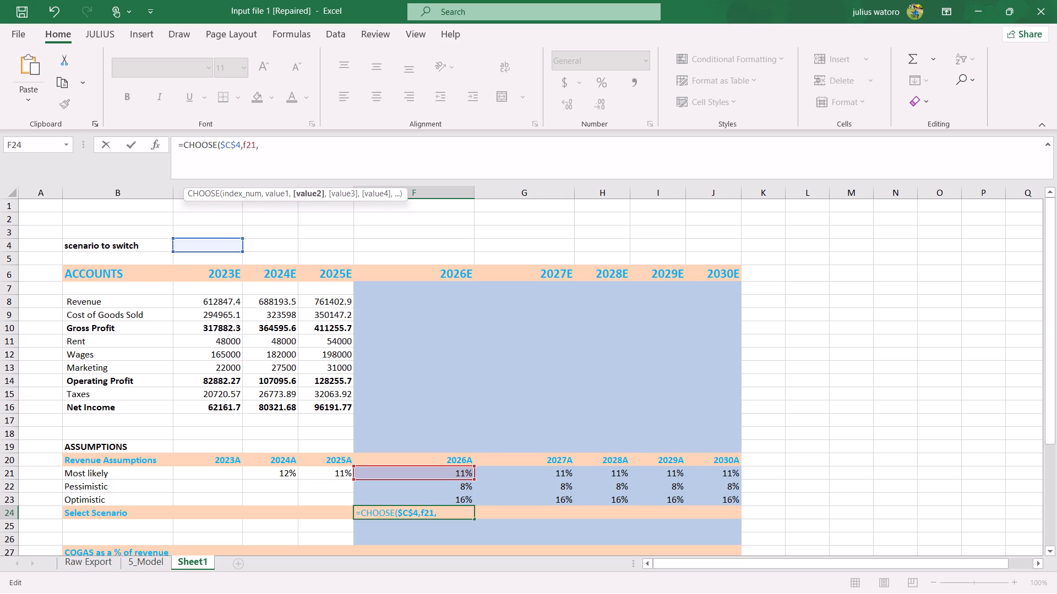
{"action": "key", "text": "f"}
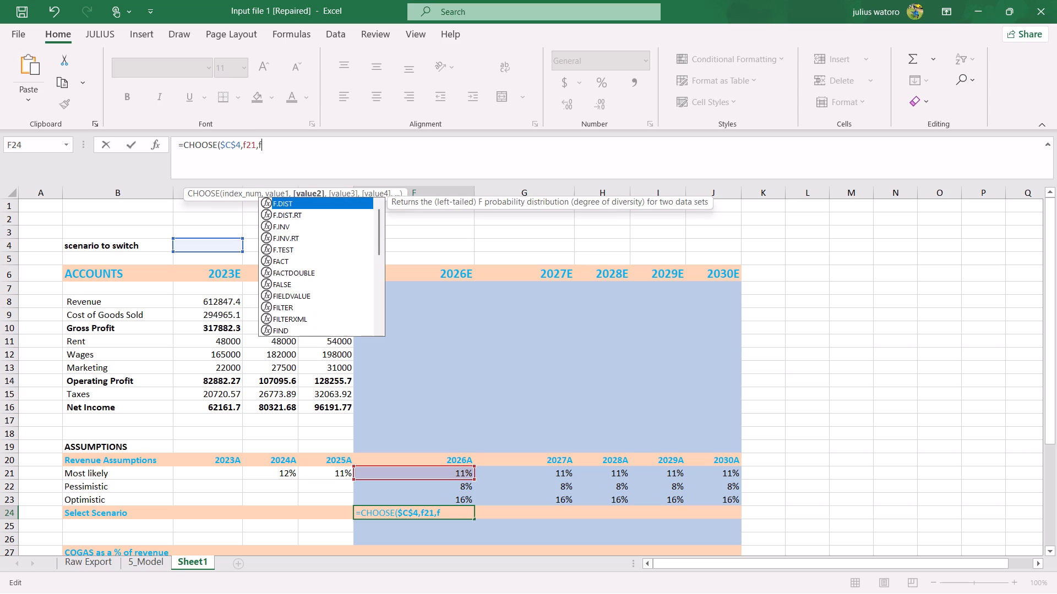
{"action": "type", "text": "22"}
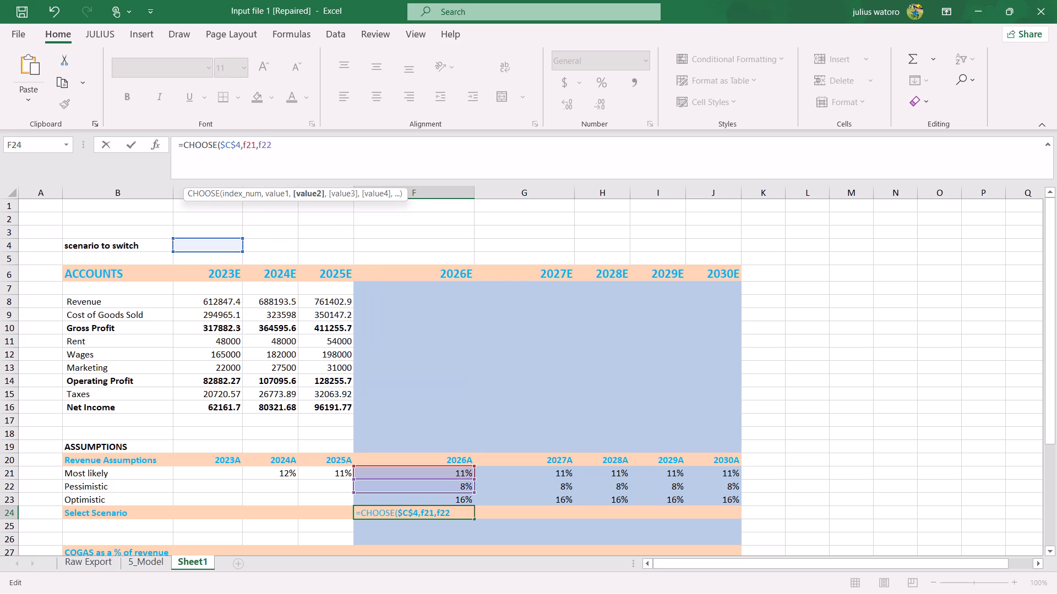
{"action": "key", "text": "comma"}
{"action": "type", "text": "f23"}
{"action": "key", "text": "Return"}
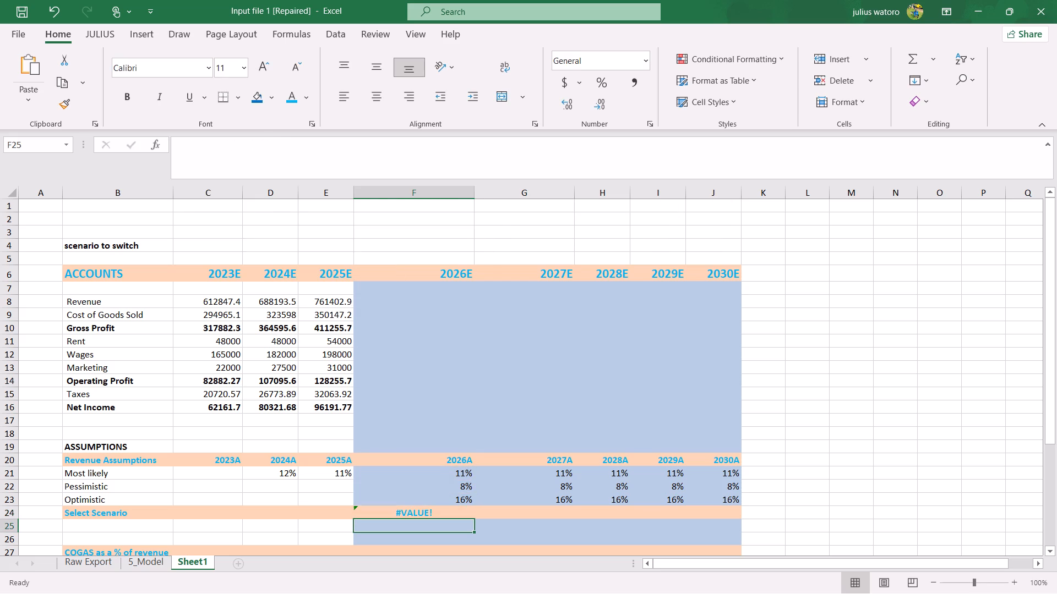
Fill the Select Scenario formula from F24 across to J24 for 2027 to 2030.
{"action": "left_click_drag", "start_coordinate": [429, 510], "coordinate": [433, 510]}
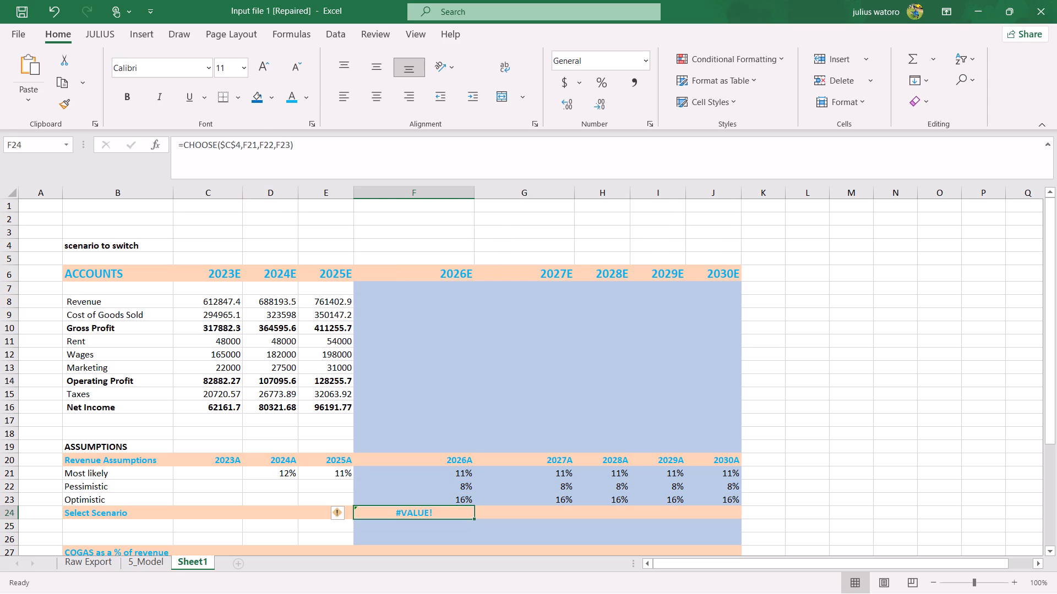
{"action": "left_click_drag", "start_coordinate": [433, 510], "coordinate": [476, 520]}
{"action": "left_click", "coordinate": [471, 516]}
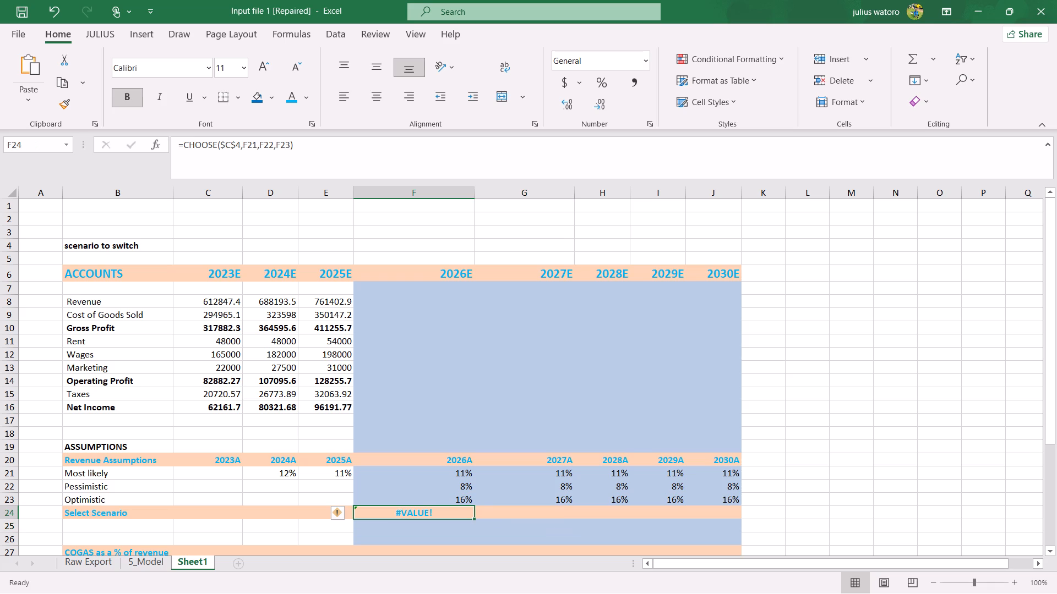
{"action": "left_click_drag", "start_coordinate": [472, 520], "coordinate": [715, 518]}
Set up data validation on the scenario switch cell C4 of Sheet1 as a list with source 1,2,3.
{"action": "scroll", "coordinate": [567, 507], "scroll_direction": "up", "scroll_amount": 3}
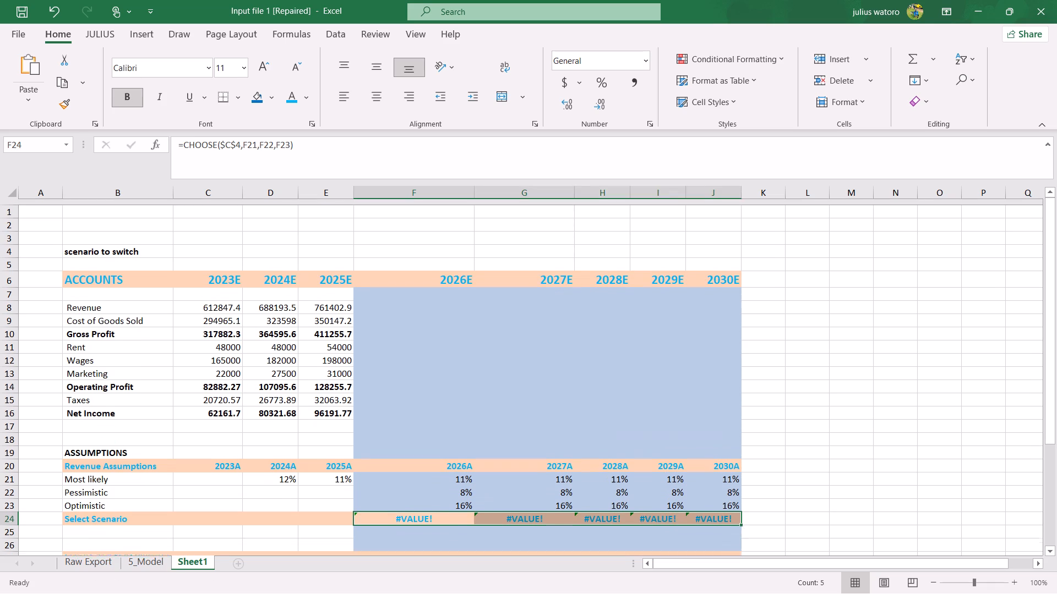
{"action": "left_click", "coordinate": [212, 247]}
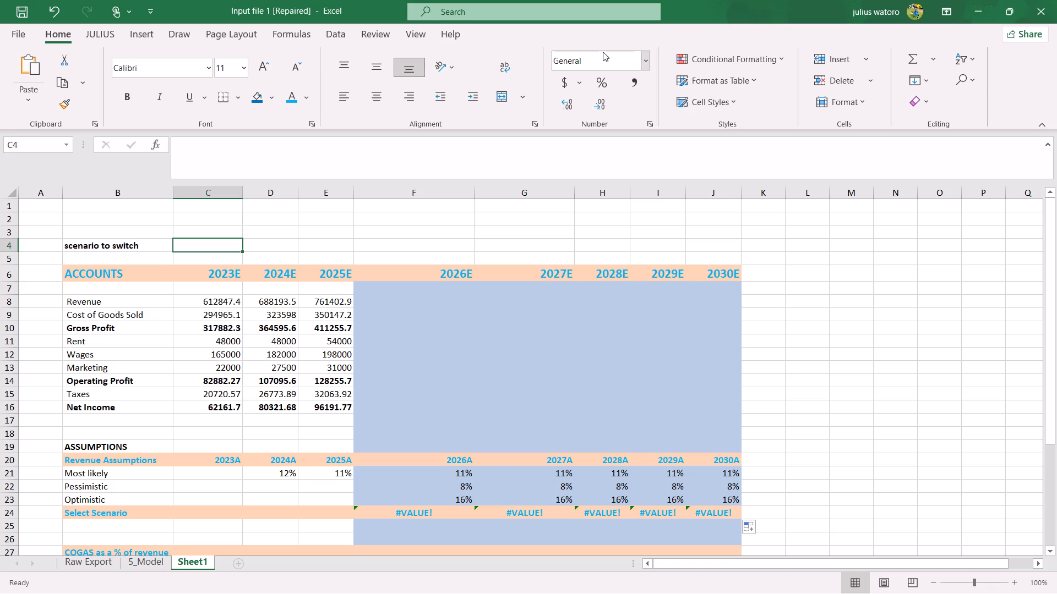
{"action": "left_click", "coordinate": [332, 32]}
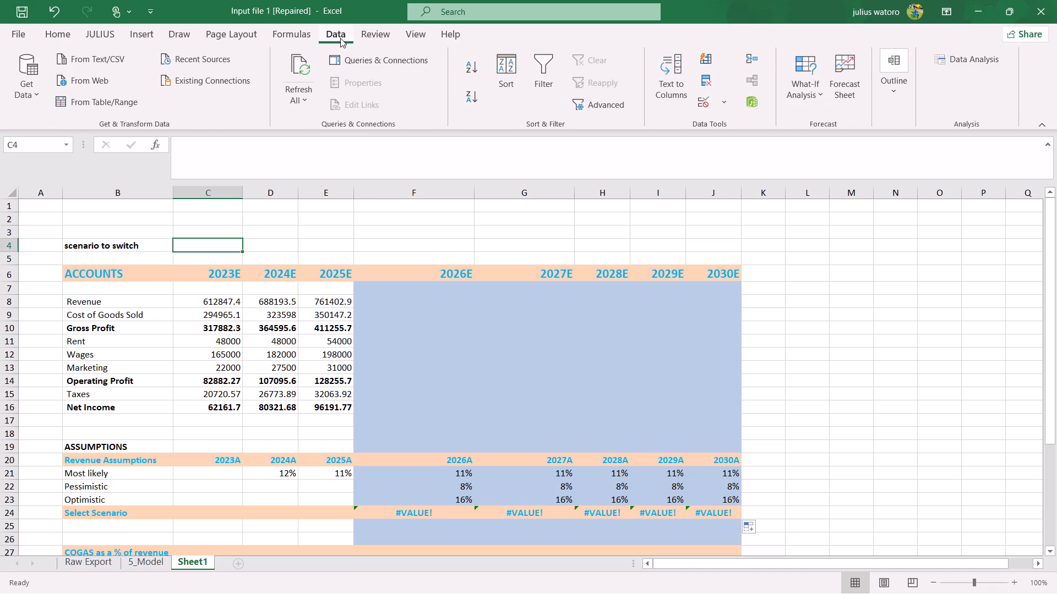
{"action": "left_click", "coordinate": [698, 99]}
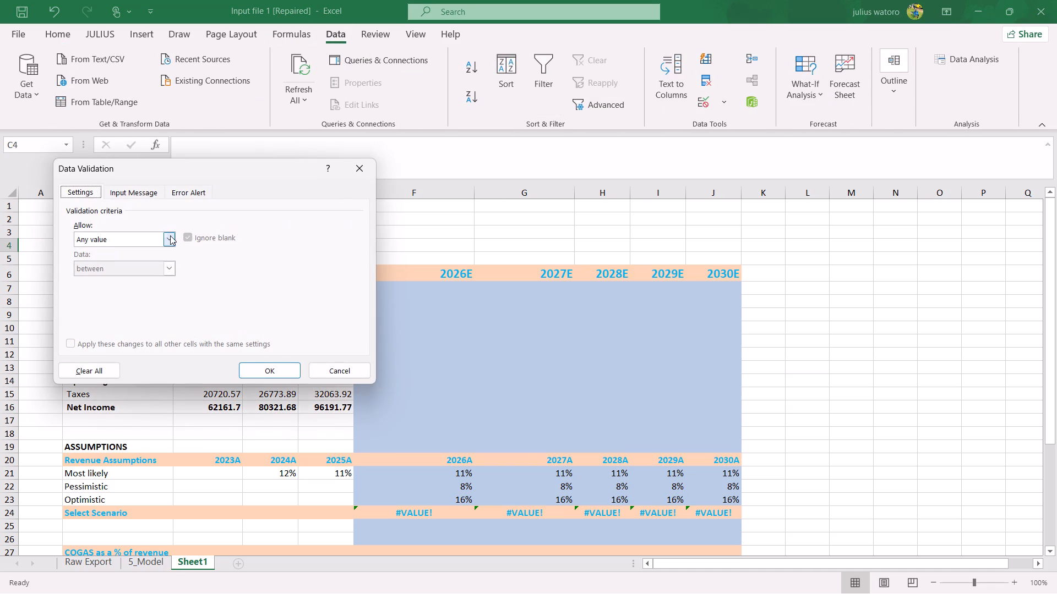
{"action": "left_click", "coordinate": [170, 235]}
{"action": "left_click", "coordinate": [102, 277]}
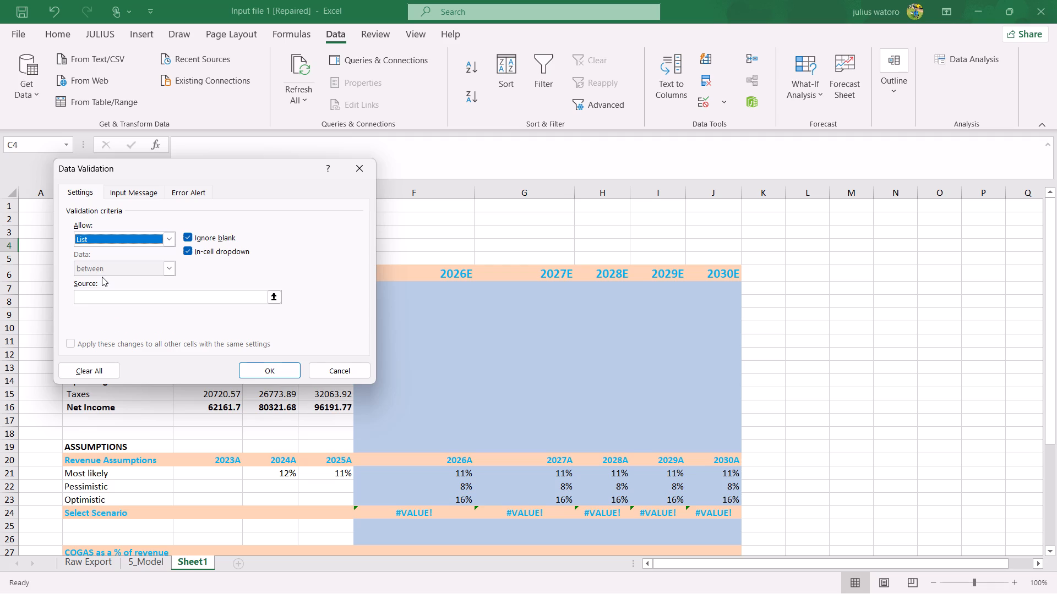
{"action": "left_click", "coordinate": [88, 291]}
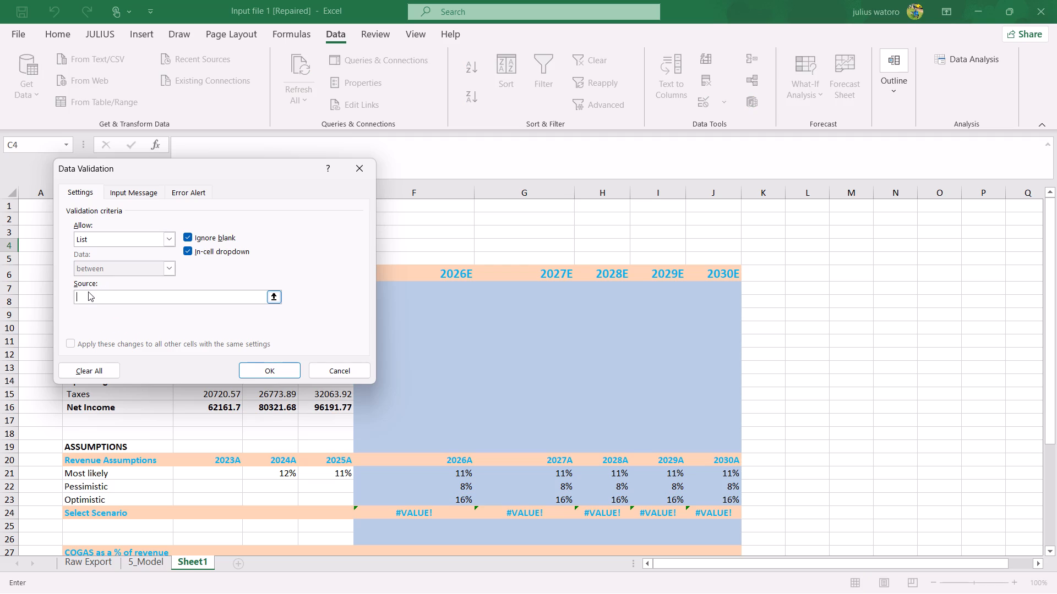
{"action": "key", "text": "1"}
{"action": "type", "text": ",2"}
{"action": "type", "text": ",3"}
Give the C4 validation an input message titled "scenarios" with the lines 1-mostlikely, 2-pessimistic and 3-optimistic.
{"action": "left_click", "coordinate": [150, 189]}
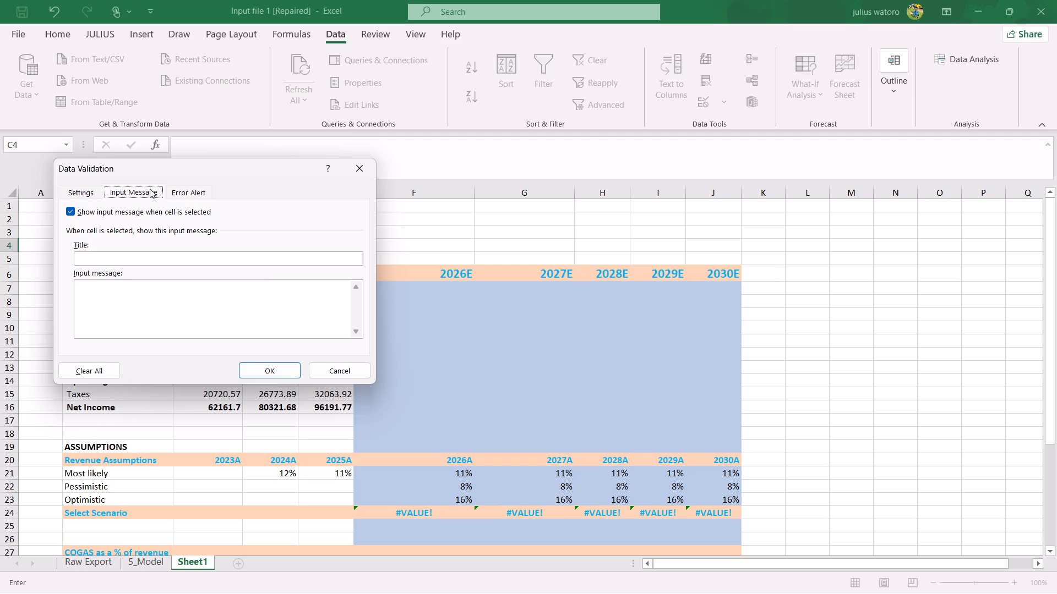
{"action": "left_click", "coordinate": [122, 260]}
{"action": "key", "text": "1"}
{"action": "key", "text": "BackSpace"}
{"action": "type", "text": "scenarios"}
{"action": "left_click", "coordinate": [102, 288]}
{"action": "key", "text": "1"}
{"action": "key", "text": "minus"}
{"action": "type", "text": "mostlikely"}
{"action": "key", "text": "Return"}
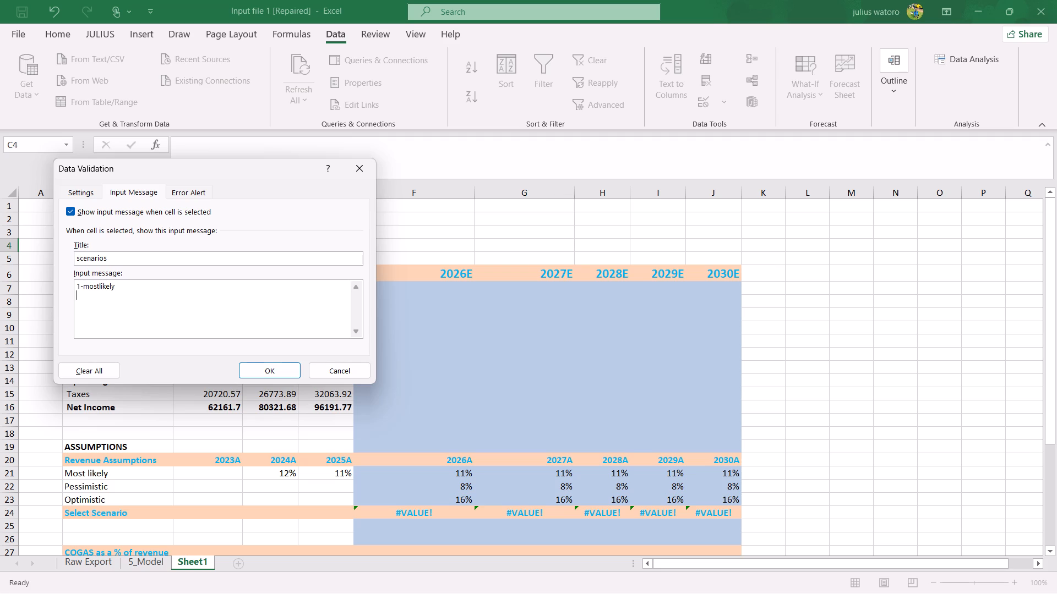
{"action": "key", "text": "2"}
{"action": "key", "text": "minus"}
{"action": "type", "text": "pessimistic"}
{"action": "key", "text": "Return"}
{"action": "type", "text": "3-"}
{"action": "type", "text": "optimistic"}
Set the validation's error alert style to Warning and apply the rule to C4.
{"action": "left_click", "coordinate": [189, 197]}
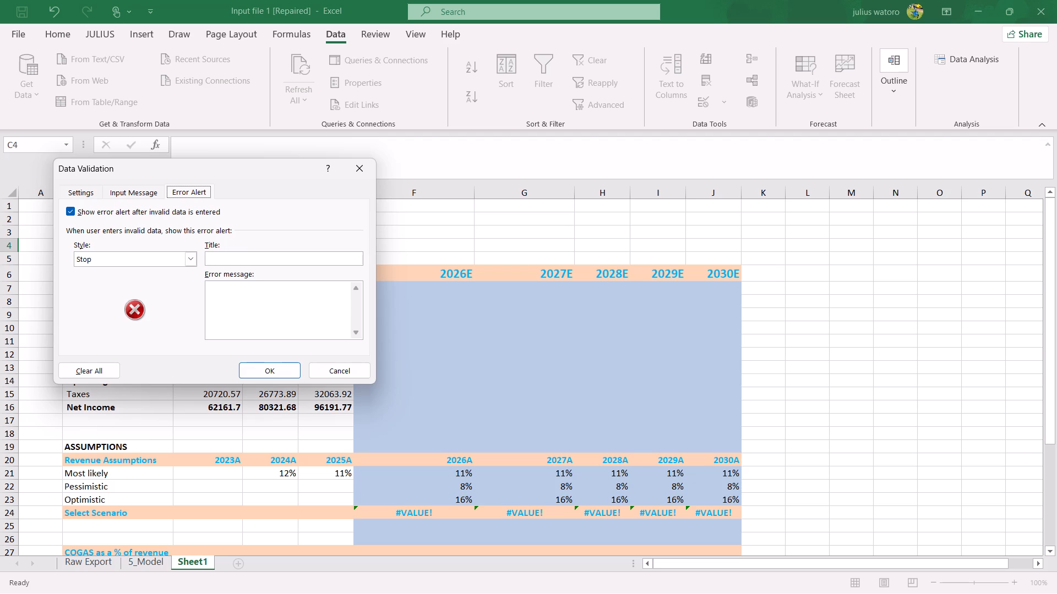
{"action": "left_click", "coordinate": [196, 263]}
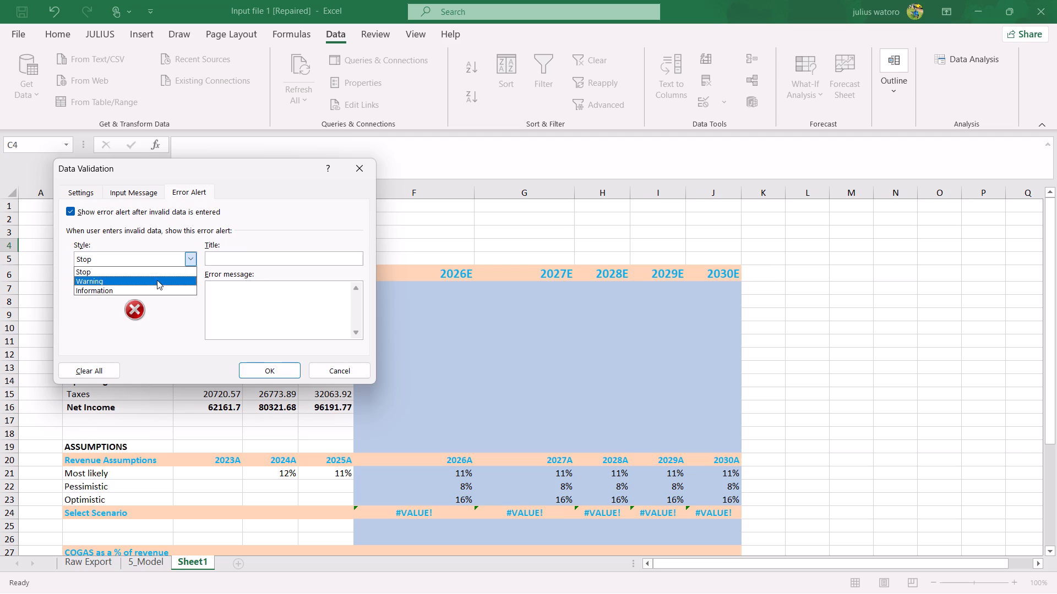
{"action": "left_click", "coordinate": [155, 280]}
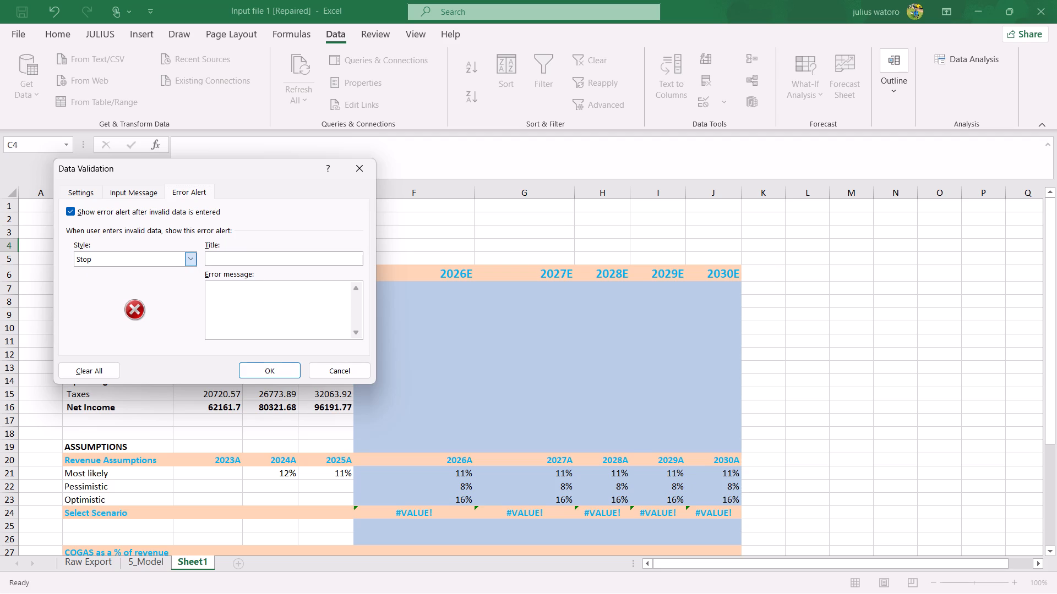
{"action": "left_click", "coordinate": [236, 263]}
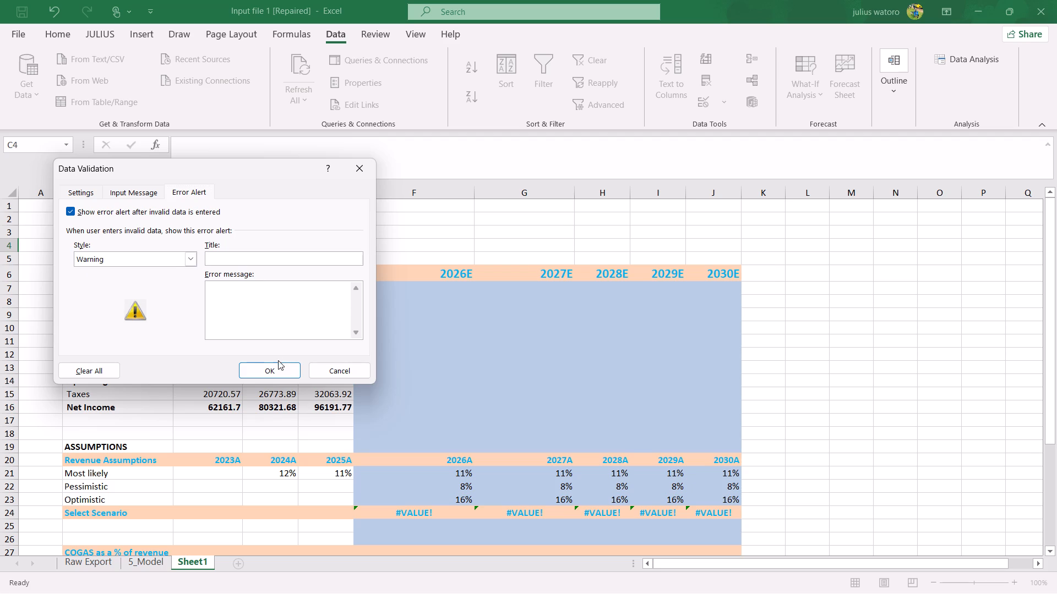
{"action": "left_click", "coordinate": [276, 363]}
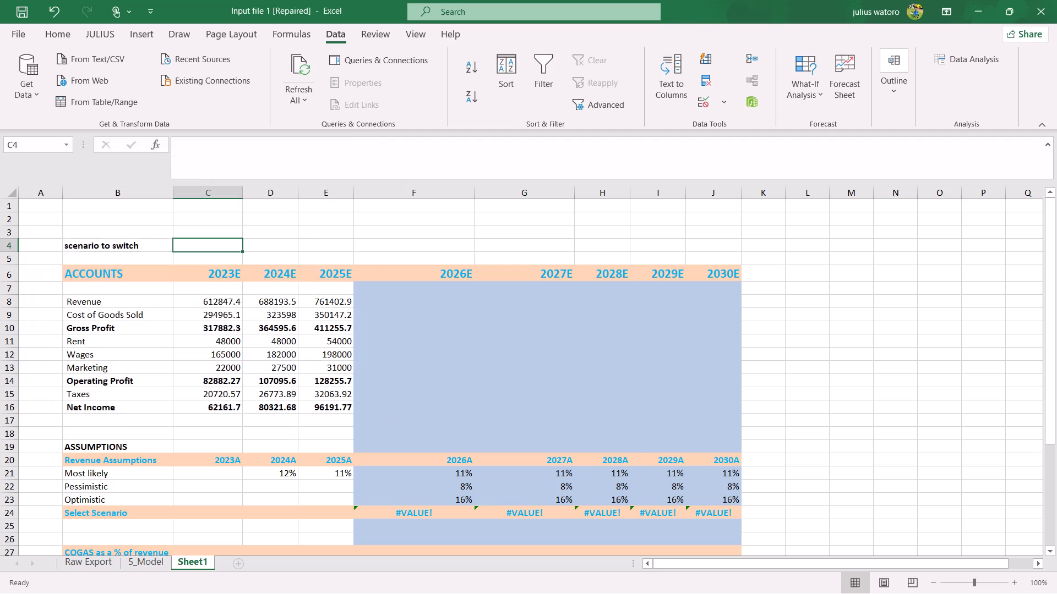
Choose scenario 1 for the scenario switch in C4.
{"action": "scroll", "coordinate": [410, 483], "scroll_direction": "up", "scroll_amount": 2}
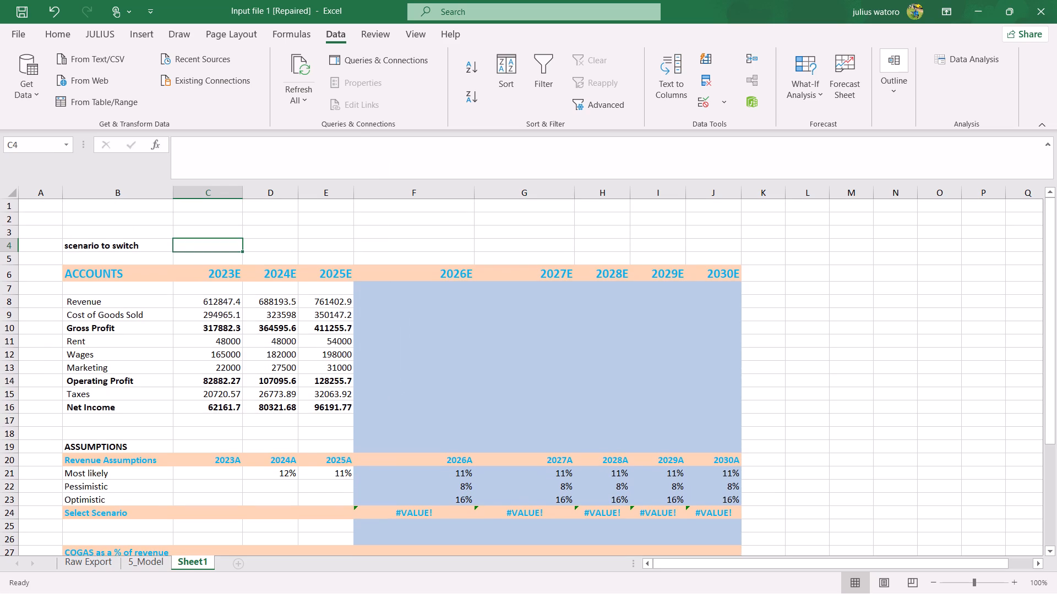
{"action": "left_click", "coordinate": [225, 246]}
{"action": "left_click", "coordinate": [247, 246]}
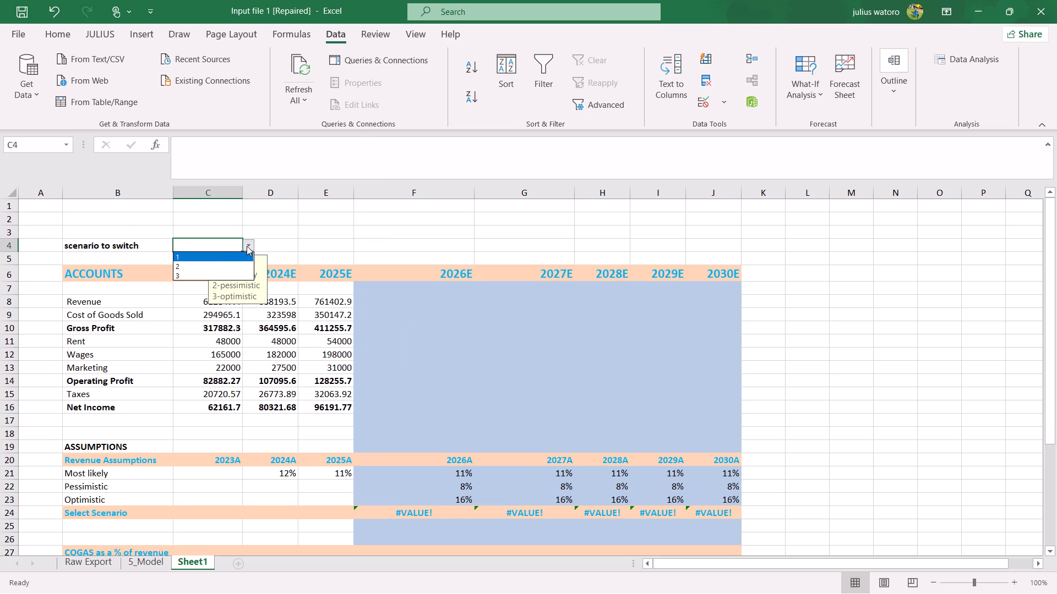
{"action": "left_click", "coordinate": [228, 256]}
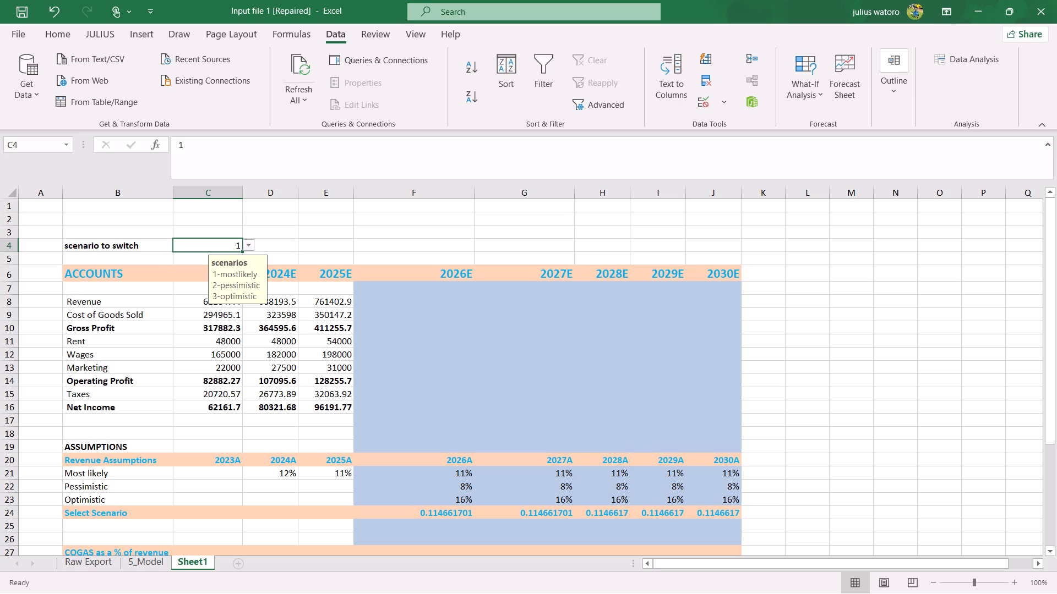
Format the revenue Select Scenario cells F24 to J24 on Sheet1 as Percentage, matching the Selected Scenario row on 5_Model.
{"action": "left_click", "coordinate": [149, 562]}
{"action": "left_click", "coordinate": [206, 246]}
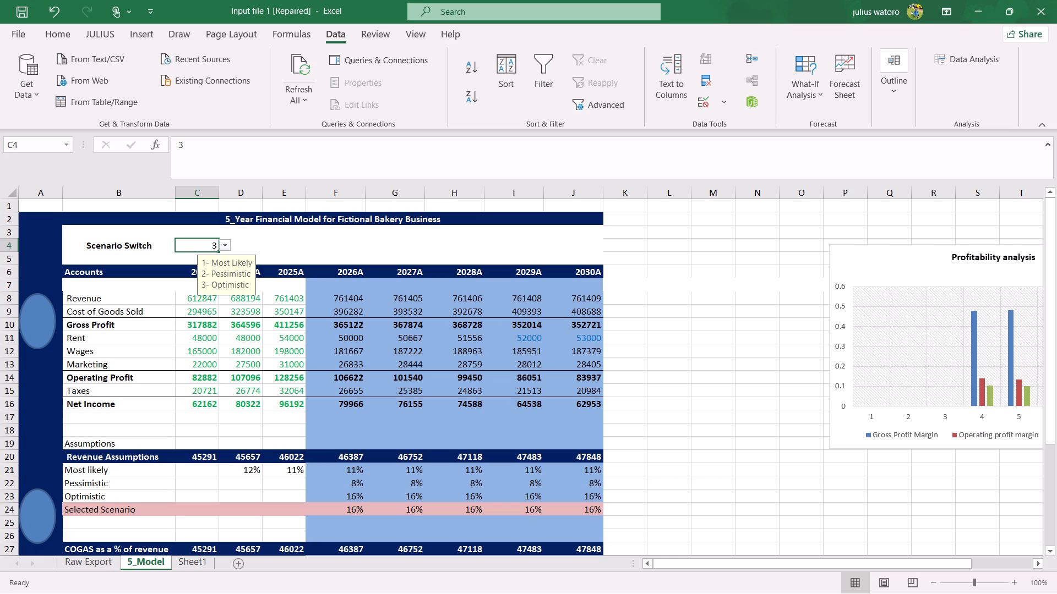
{"action": "left_click", "coordinate": [334, 513]}
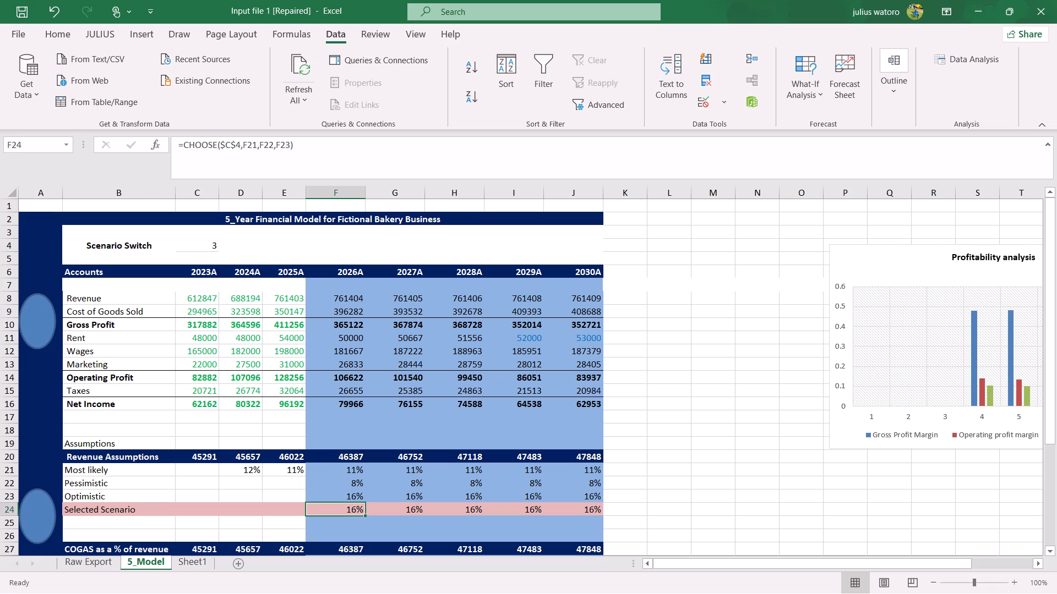
{"action": "left_click", "coordinate": [200, 563]}
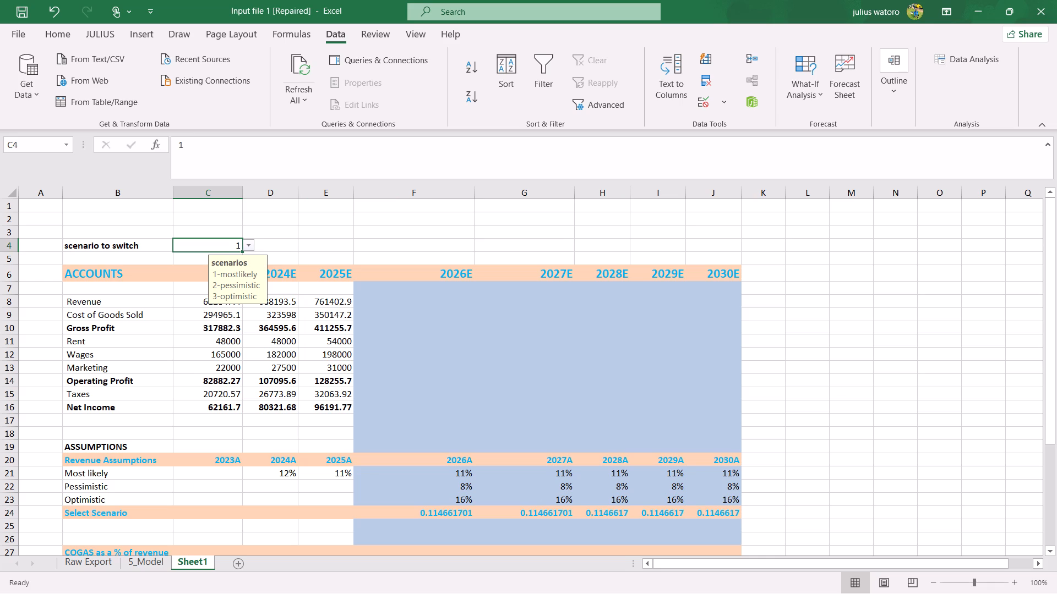
{"action": "left_click", "coordinate": [420, 515]}
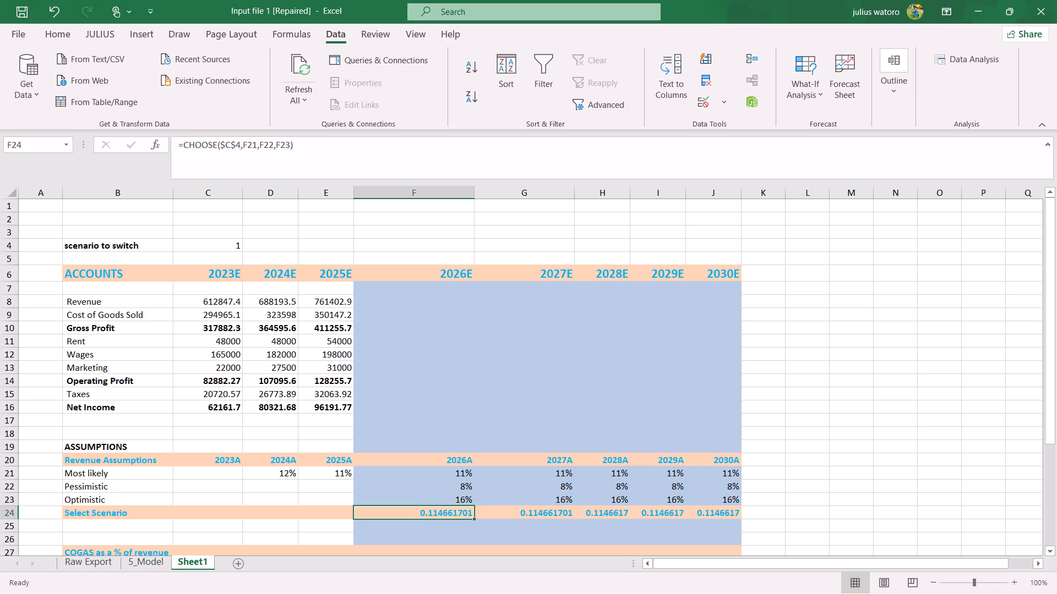
{"action": "left_click_drag", "start_coordinate": [465, 510], "coordinate": [702, 511]}
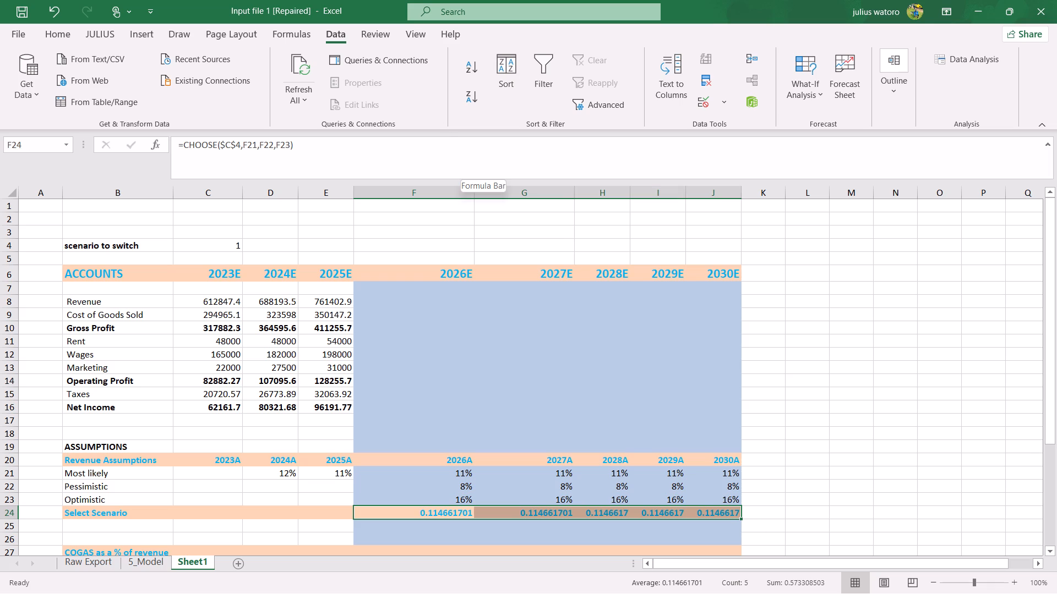
{"action": "left_click", "coordinate": [41, 31]}
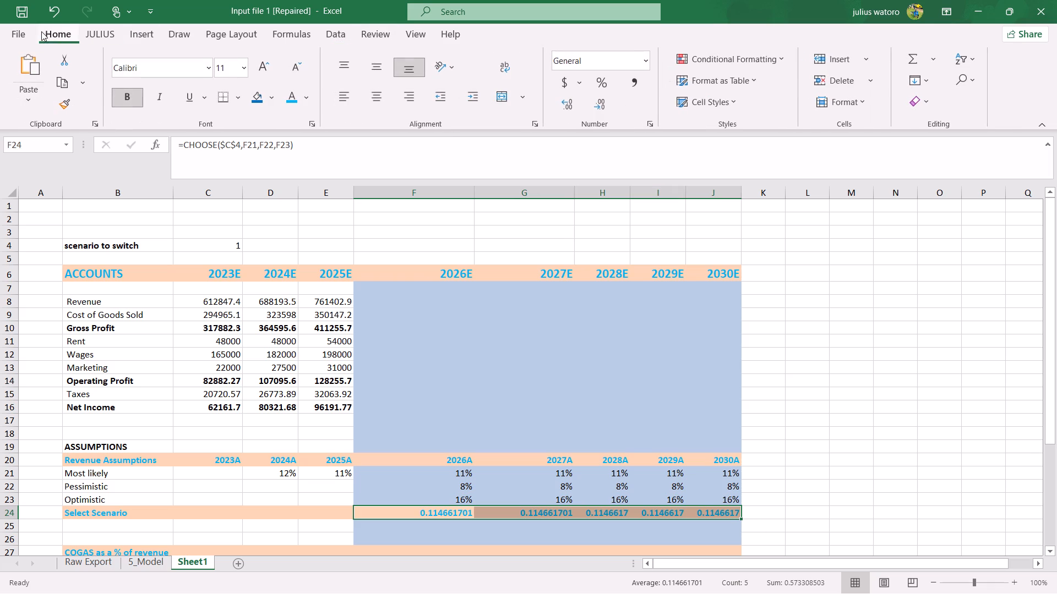
{"action": "left_click", "coordinate": [651, 59]}
{"action": "left_click", "coordinate": [606, 79]}
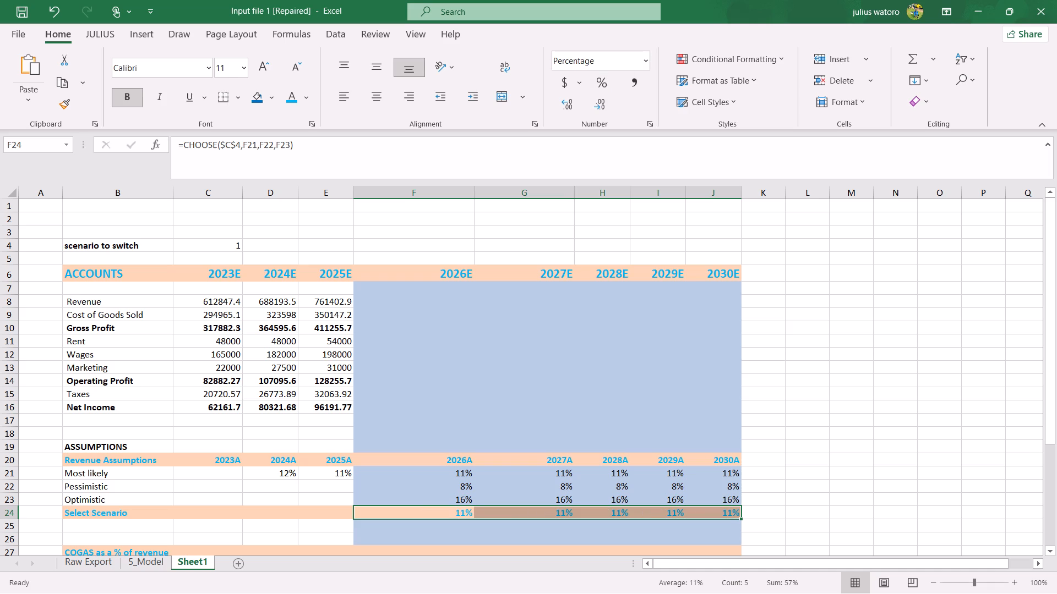
{"action": "left_click", "coordinate": [442, 508]}
{"action": "left_click", "coordinate": [429, 514]}
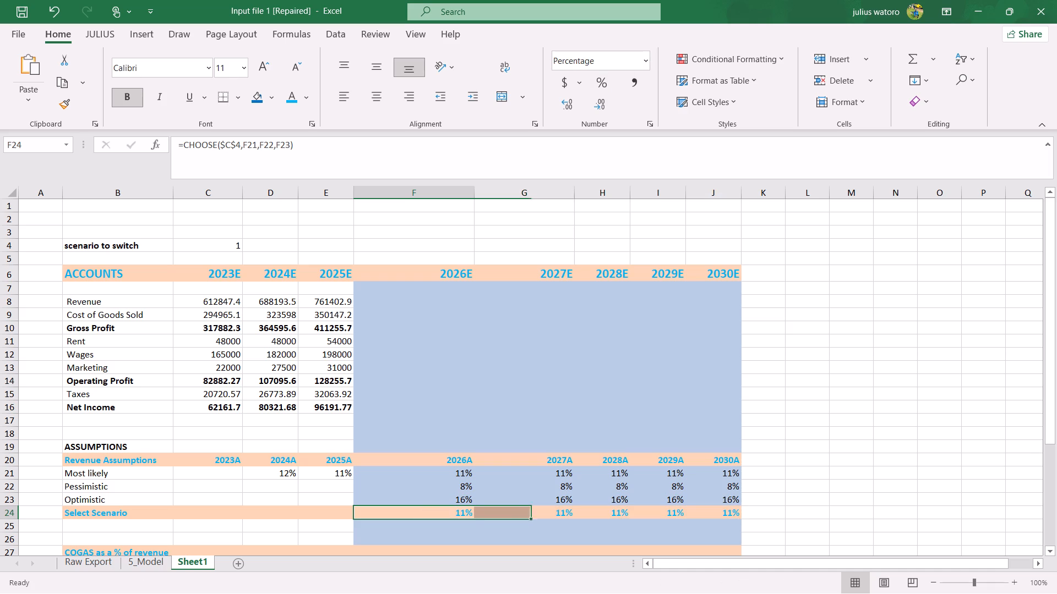
Choose scenario 3 for the scenario switch in C4.
{"action": "left_click_drag", "start_coordinate": [226, 244], "coordinate": [248, 245]}
{"action": "left_click_drag", "start_coordinate": [229, 246], "coordinate": [246, 246]}
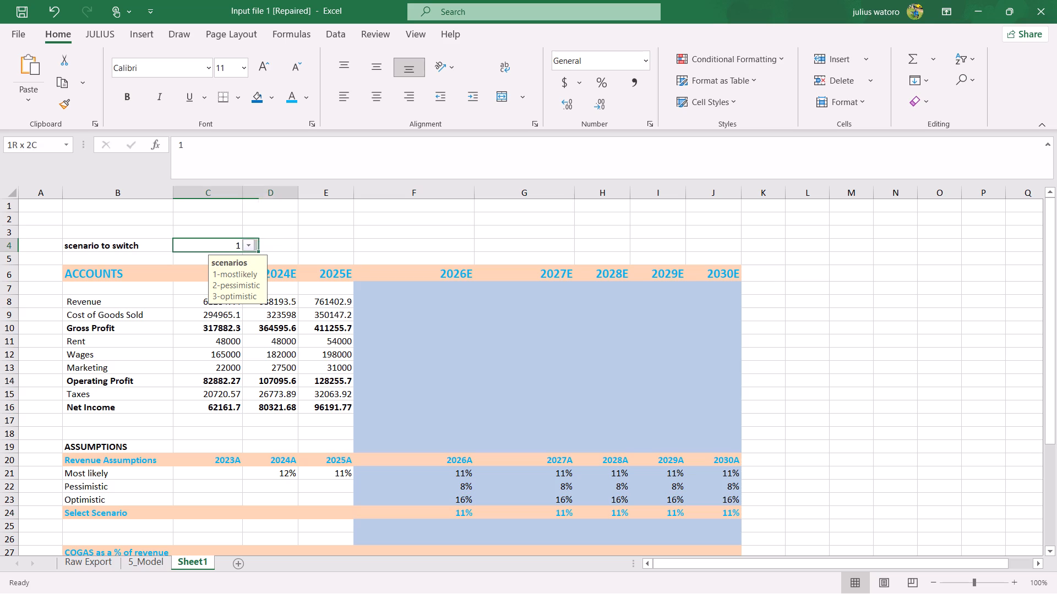
{"action": "left_click_drag", "start_coordinate": [246, 246], "coordinate": [247, 248]}
{"action": "left_click", "coordinate": [226, 241]}
{"action": "left_click", "coordinate": [313, 225]}
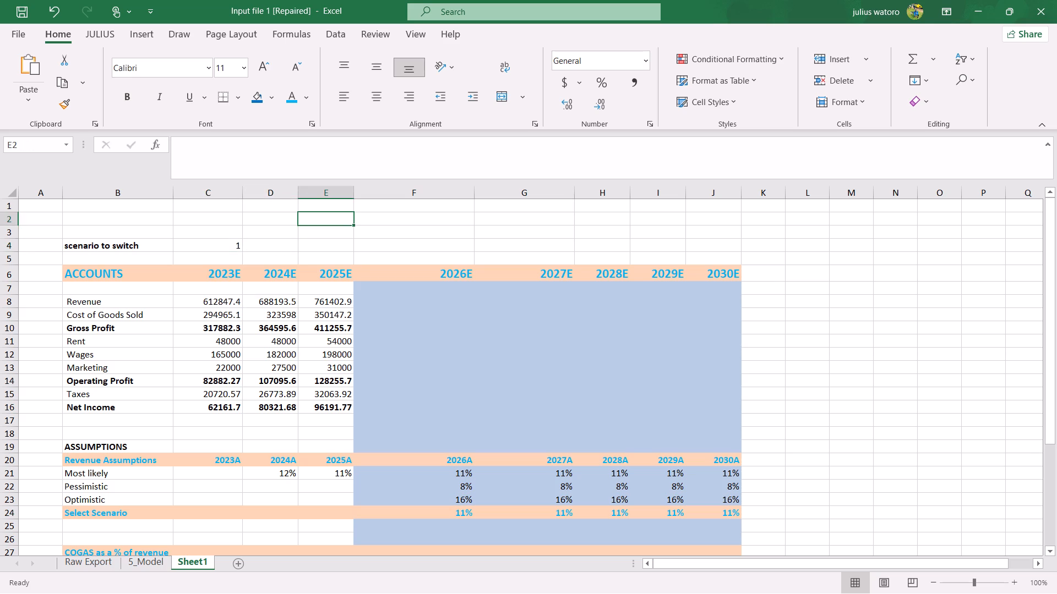
{"action": "left_click", "coordinate": [221, 253]}
{"action": "left_click", "coordinate": [230, 243]}
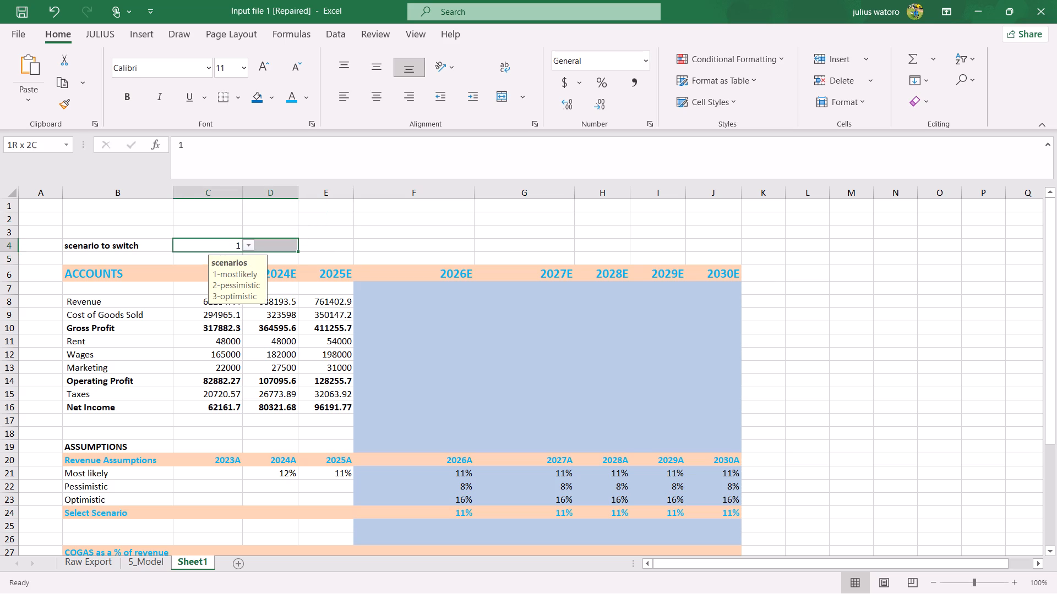
{"action": "left_click", "coordinate": [246, 245]}
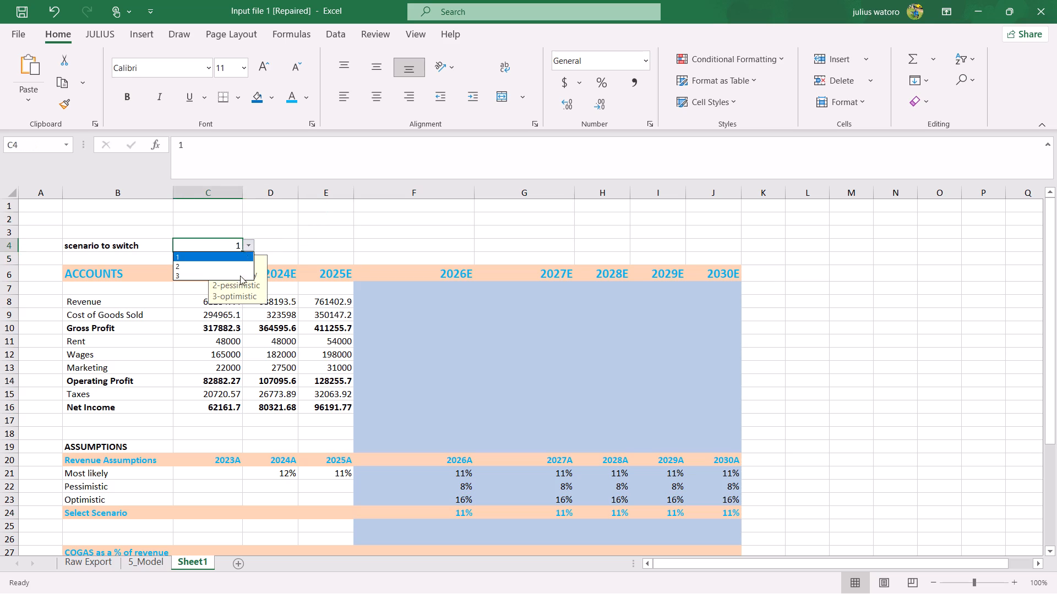
{"action": "left_click", "coordinate": [223, 279]}
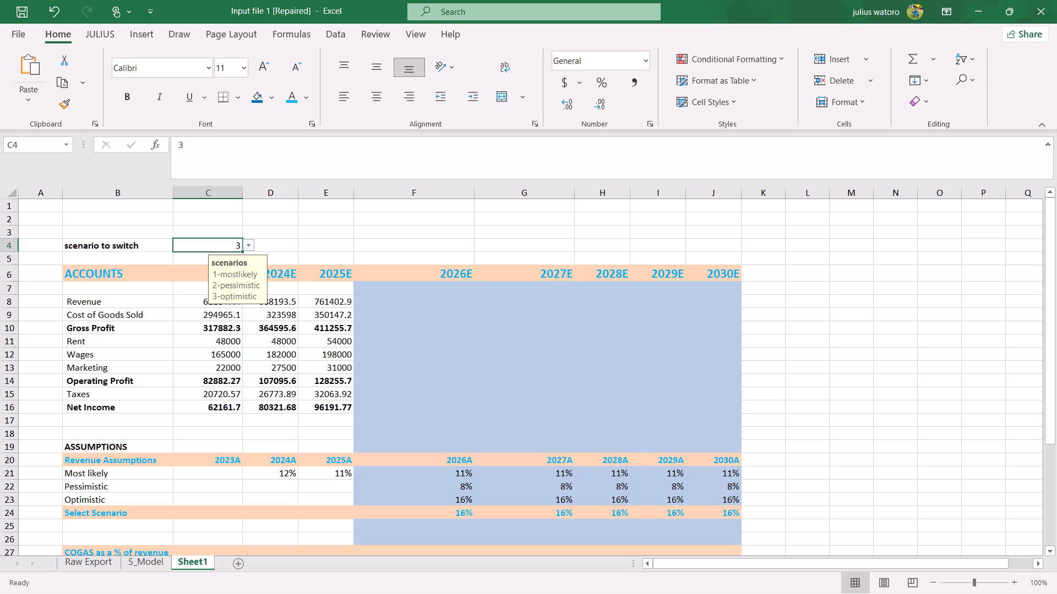
Enter =CHOOSE($C$4,F28,F29,230) in F31, the 2026 Select Scenario cell of the COGAS as a % of revenue block.
{"action": "scroll", "coordinate": [504, 527], "scroll_direction": "down", "scroll_amount": 1}
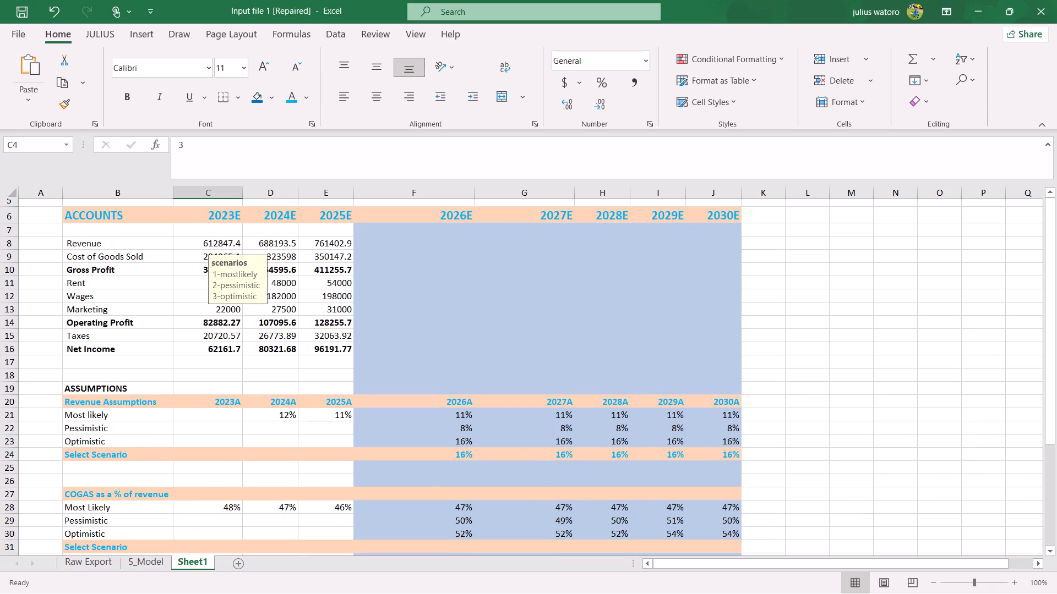
{"action": "scroll", "coordinate": [504, 527], "scroll_direction": "down", "scroll_amount": 2}
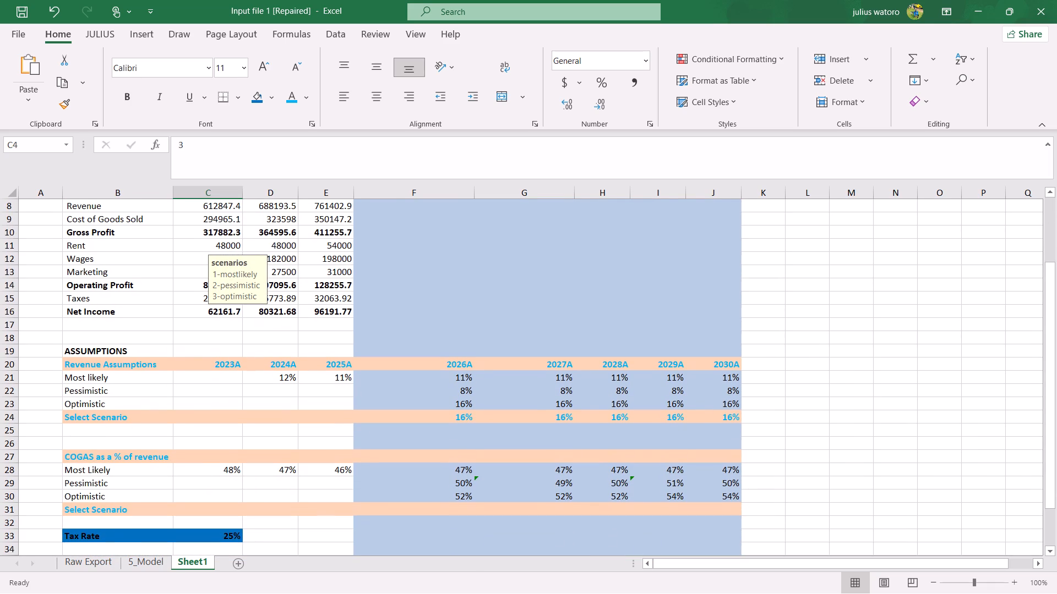
{"action": "scroll", "coordinate": [326, 453], "scroll_direction": "down", "scroll_amount": 1}
{"action": "left_click", "coordinate": [317, 458]}
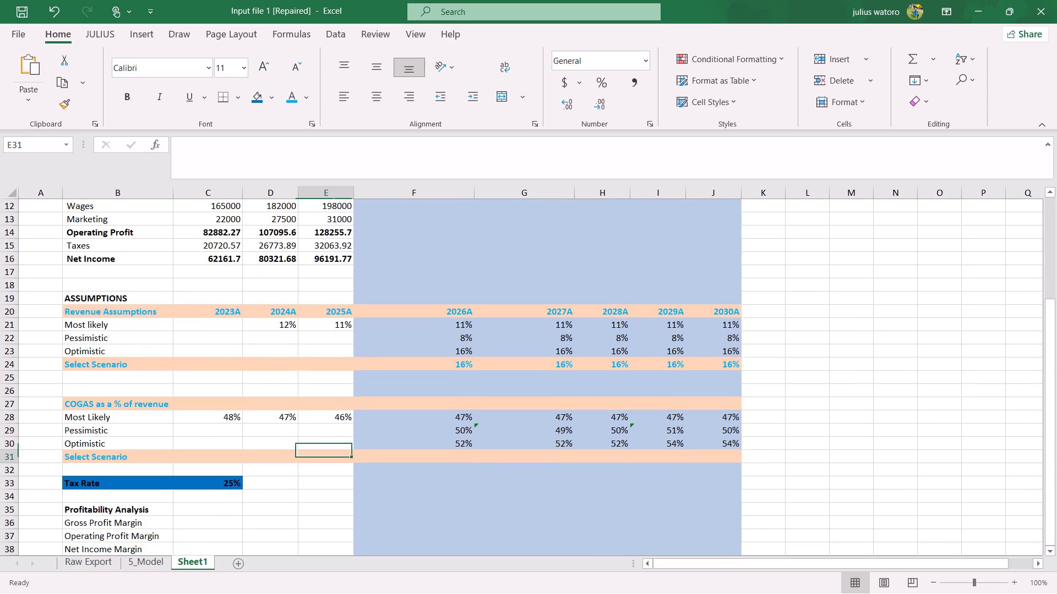
{"action": "left_click", "coordinate": [380, 452]}
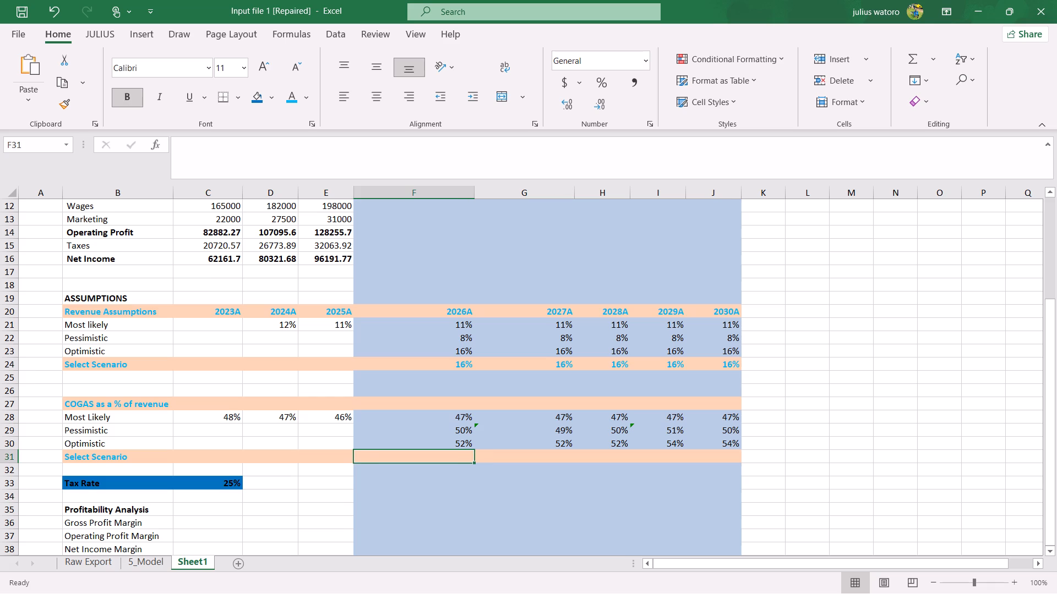
{"action": "key", "text": "equal"}
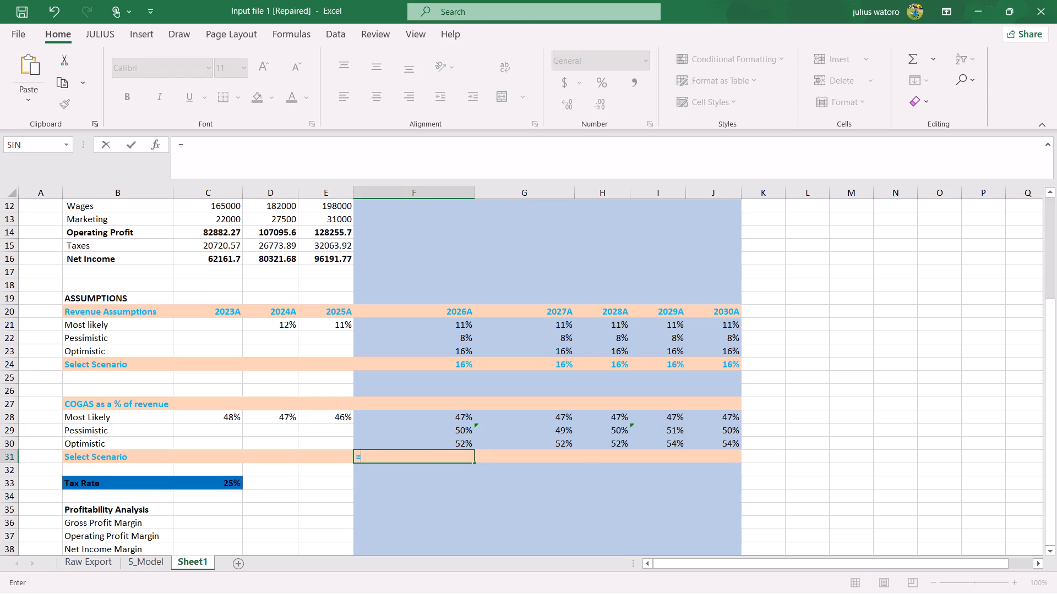
{"action": "key", "text": "c"}
{"action": "key", "text": "h"}
{"action": "key", "text": "h"}
{"action": "key", "text": "BackSpace"}
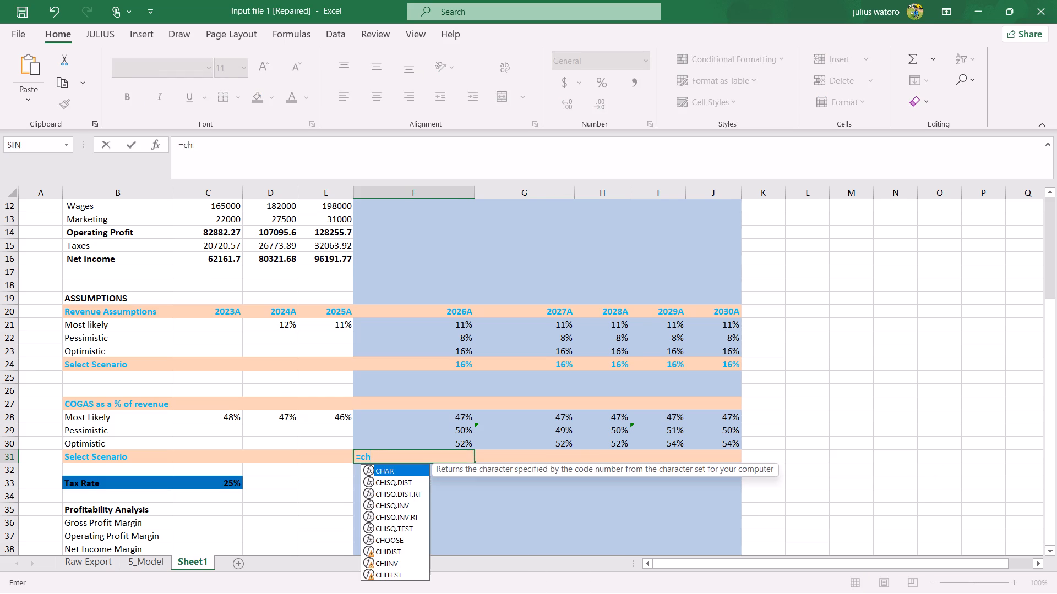
{"action": "type", "text": "00"}
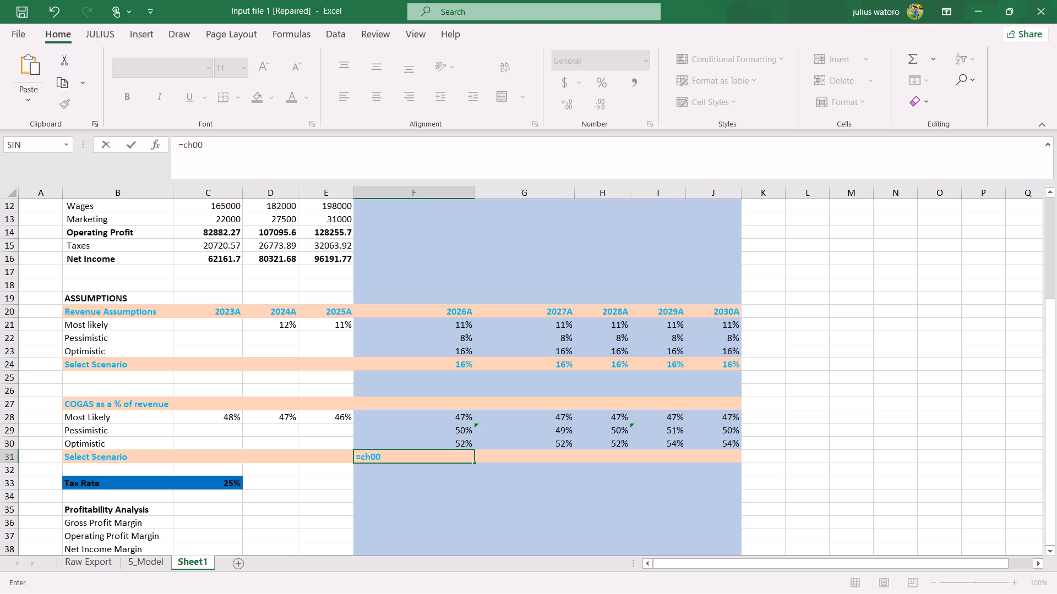
{"action": "key", "text": "s"}
{"action": "key", "text": "BackSpace"}
{"action": "key", "text": "BackSpace"}
{"action": "key", "text": "BackSpace"}
{"action": "type", "text": "oo"}
{"action": "key", "text": "Tab"}
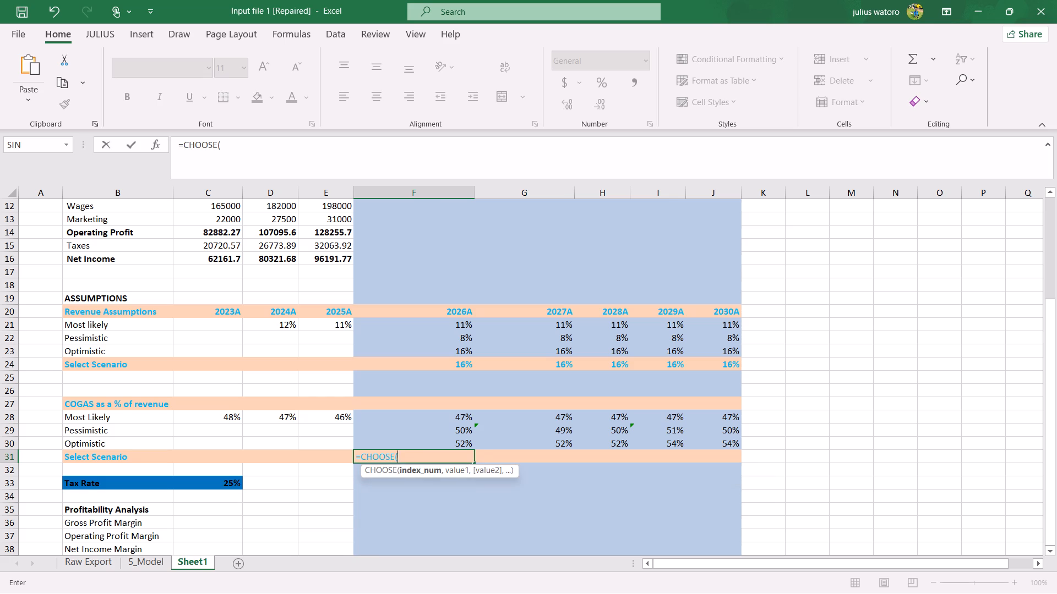
{"action": "scroll", "coordinate": [368, 435], "scroll_direction": "up", "scroll_amount": 2}
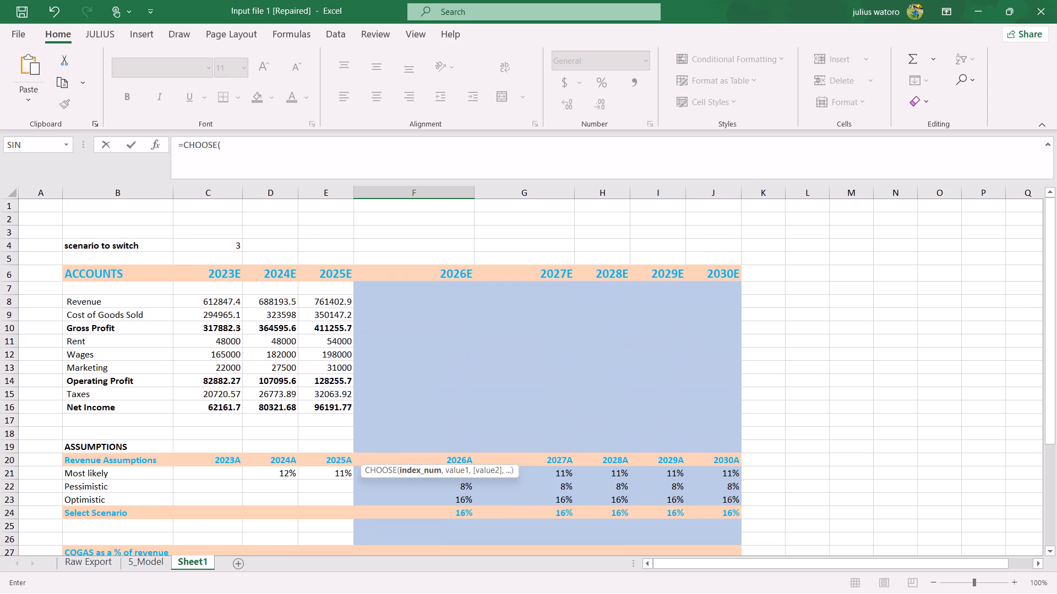
{"action": "left_click", "coordinate": [213, 249]}
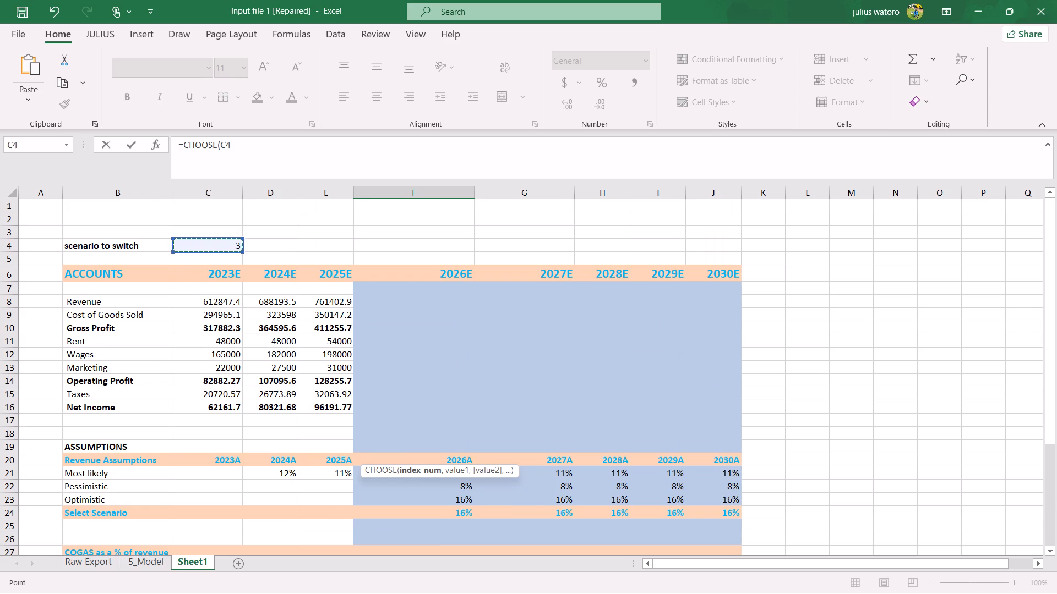
{"action": "key", "text": "F4"}
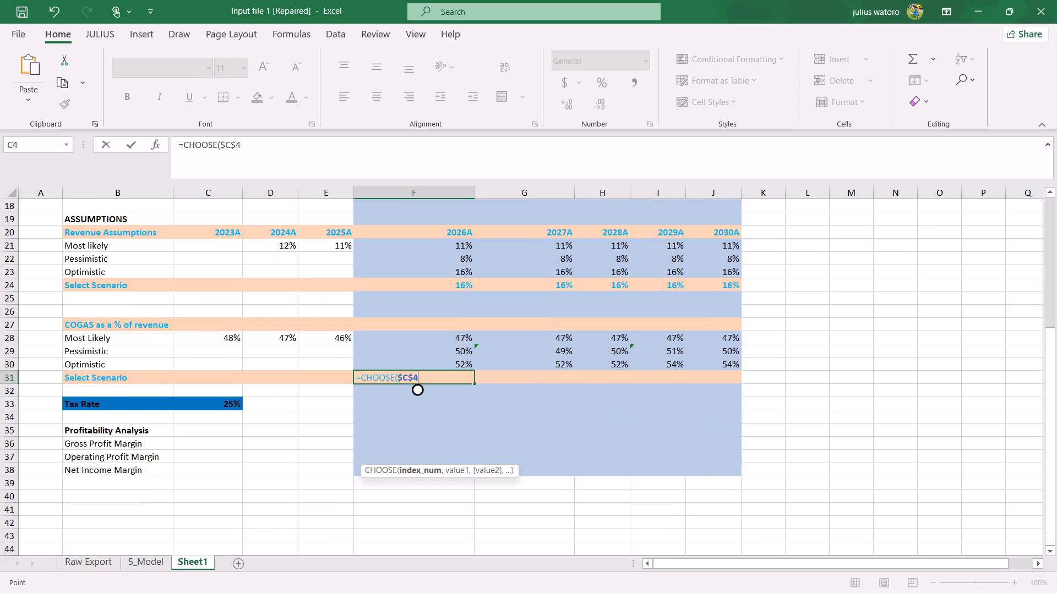
{"action": "key", "text": "comma"}
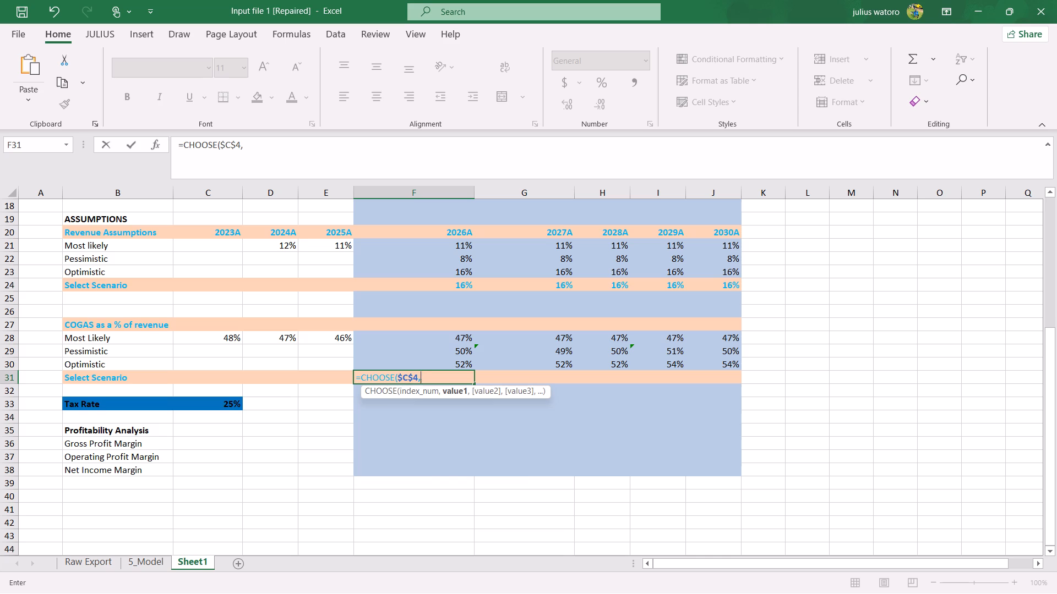
{"action": "type", "text": "f2"}
{"action": "key", "text": "8"}
{"action": "key", "text": "comma"}
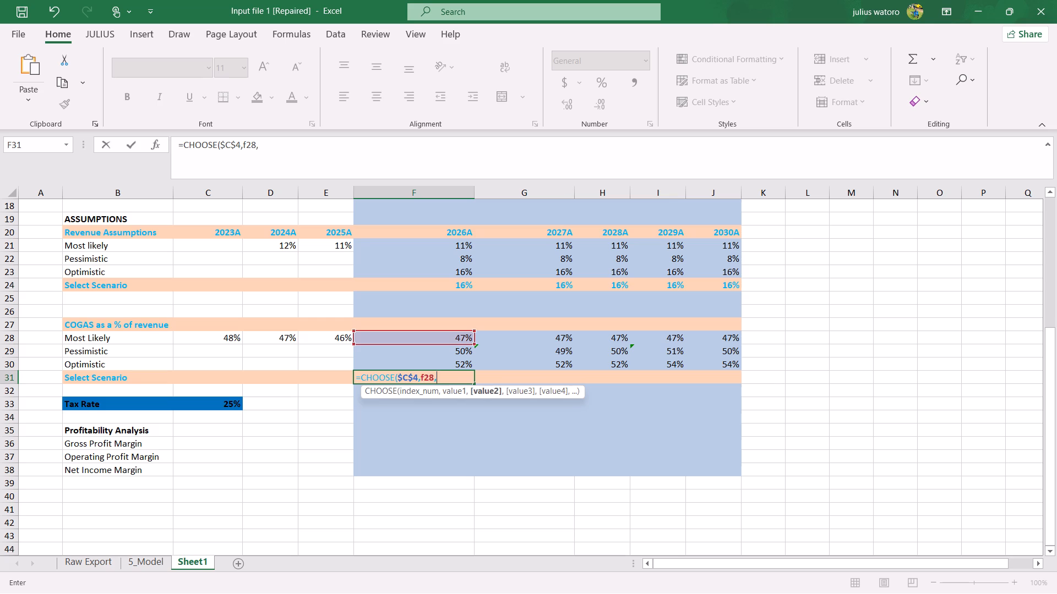
{"action": "key", "text": "f"}
{"action": "type", "text": "29,230"}
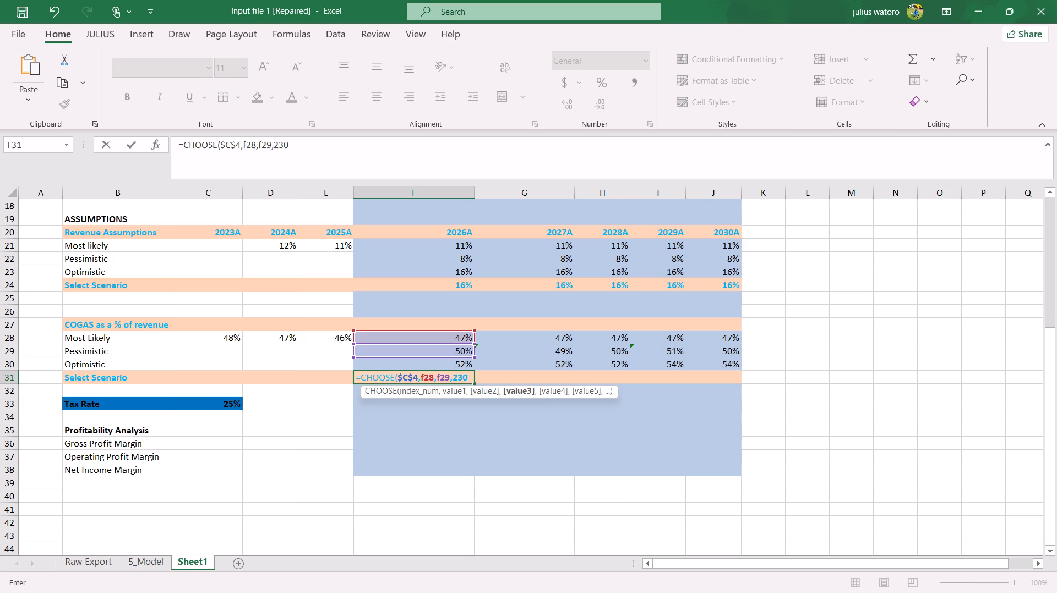
{"action": "key", "text": "Return"}
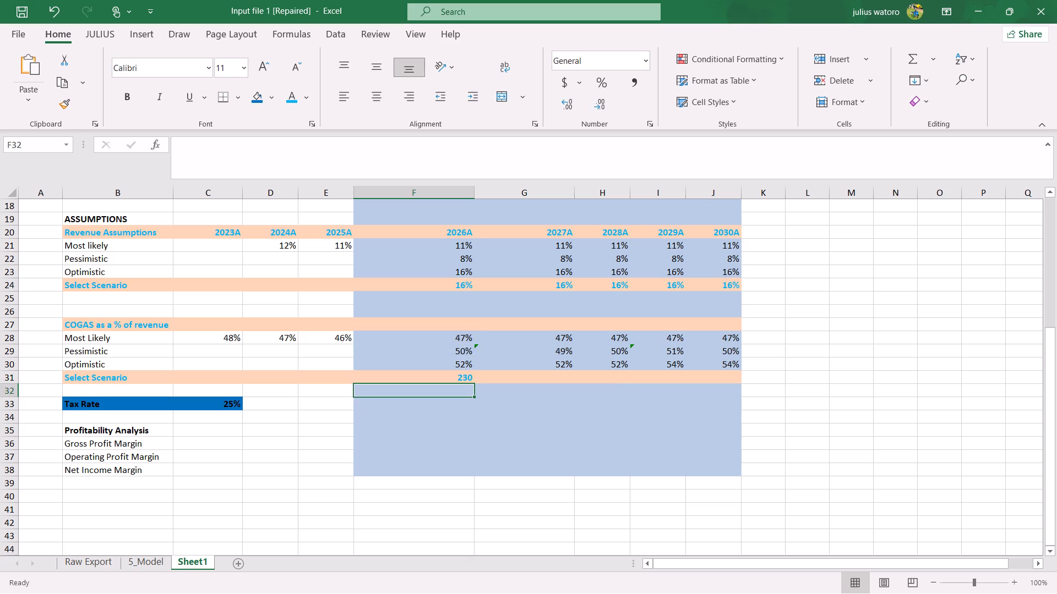
Fill the CHOOSE formula from F31 across to J31 in the COGAS Select Scenario row.
{"action": "left_click", "coordinate": [411, 377]}
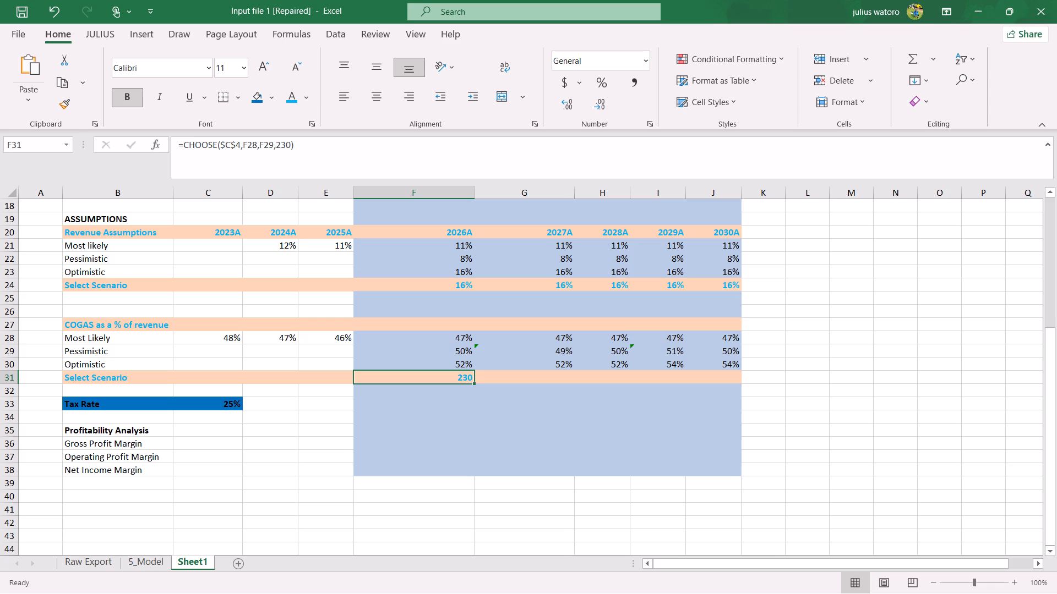
{"action": "left_click_drag", "start_coordinate": [468, 377], "coordinate": [665, 379]}
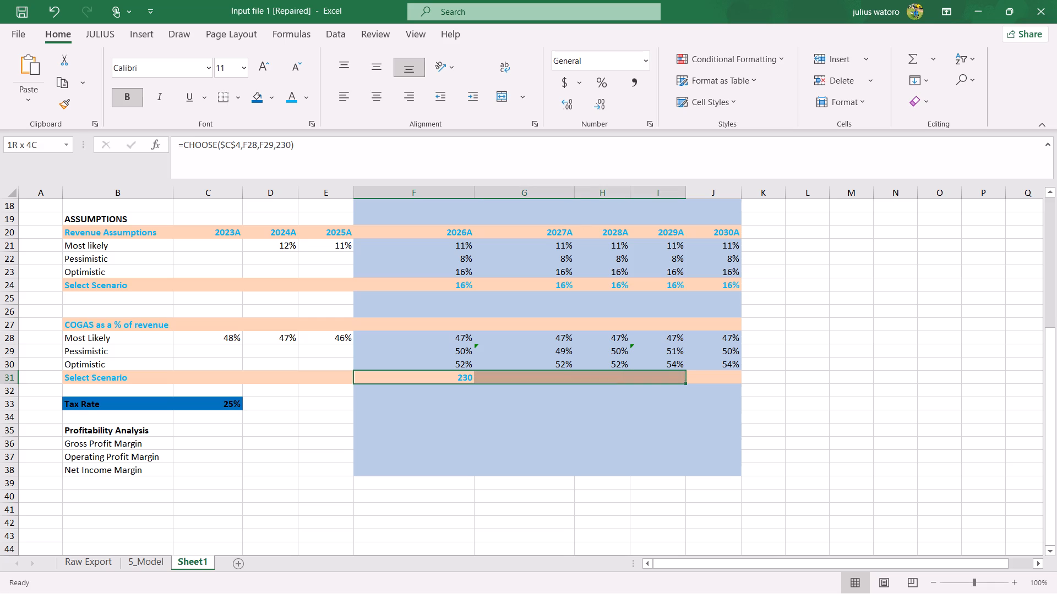
{"action": "left_click_drag", "start_coordinate": [665, 379], "coordinate": [734, 381]}
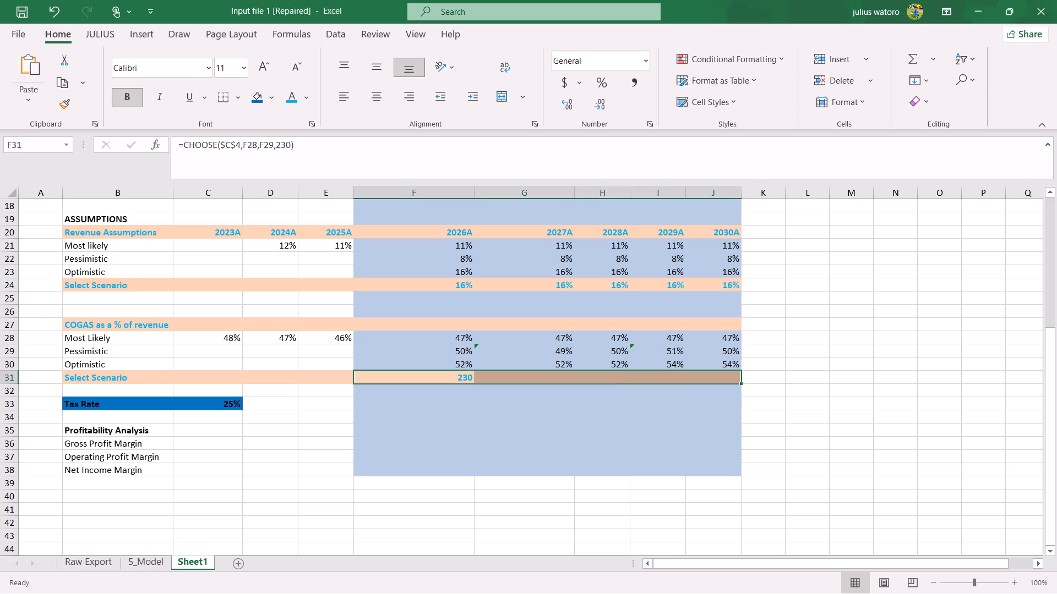
{"action": "left_click", "coordinate": [475, 378]}
{"action": "left_click", "coordinate": [460, 379]}
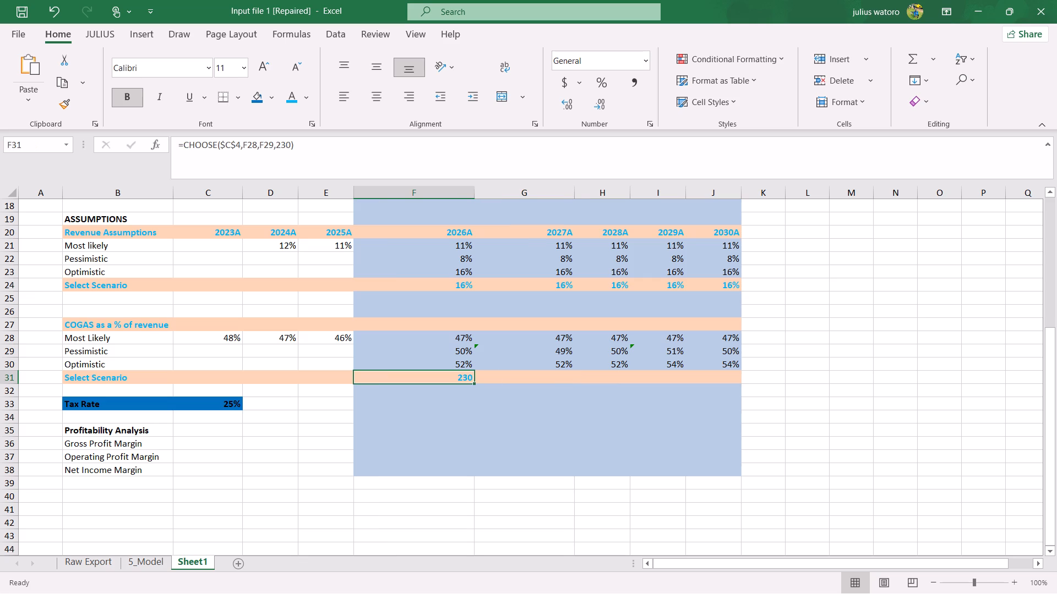
{"action": "left_click_drag", "start_coordinate": [473, 383], "coordinate": [761, 387]}
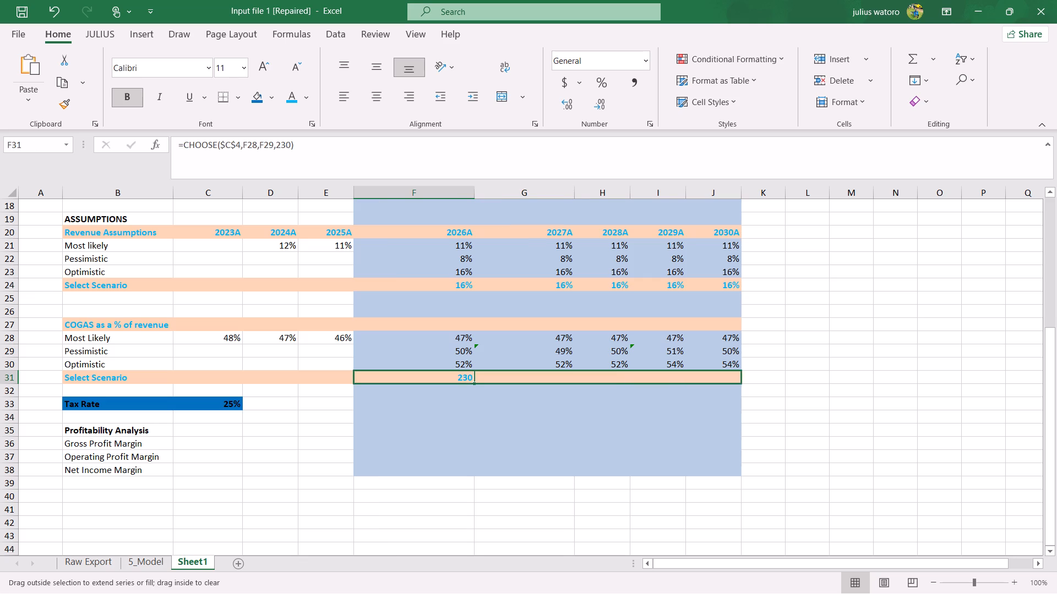
{"action": "left_click_drag", "start_coordinate": [761, 387], "coordinate": [740, 385]}
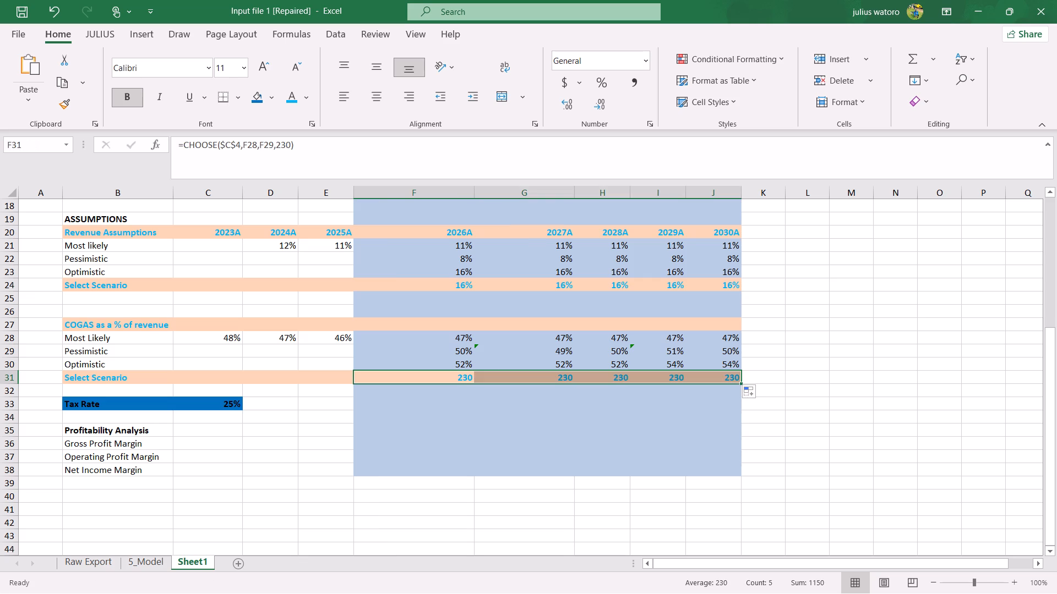
Format the COGAS Select Scenario cells F31 to J31 as Percentage.
{"action": "left_click", "coordinate": [591, 81]}
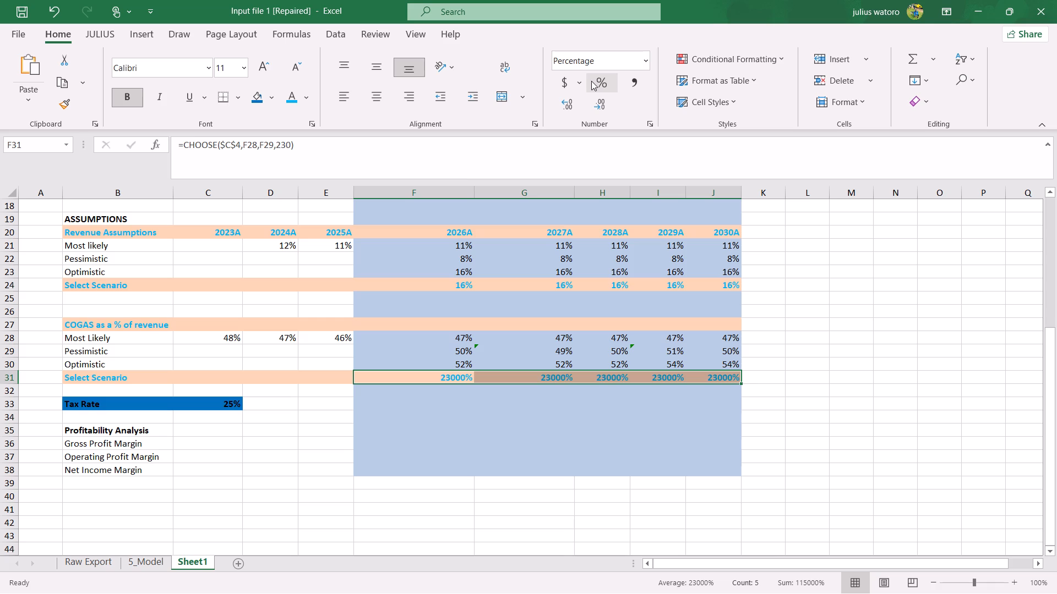
{"action": "left_click", "coordinate": [591, 81]}
{"action": "left_click", "coordinate": [642, 64]}
{"action": "left_click", "coordinate": [642, 64]}
{"action": "left_click", "coordinate": [642, 64]}
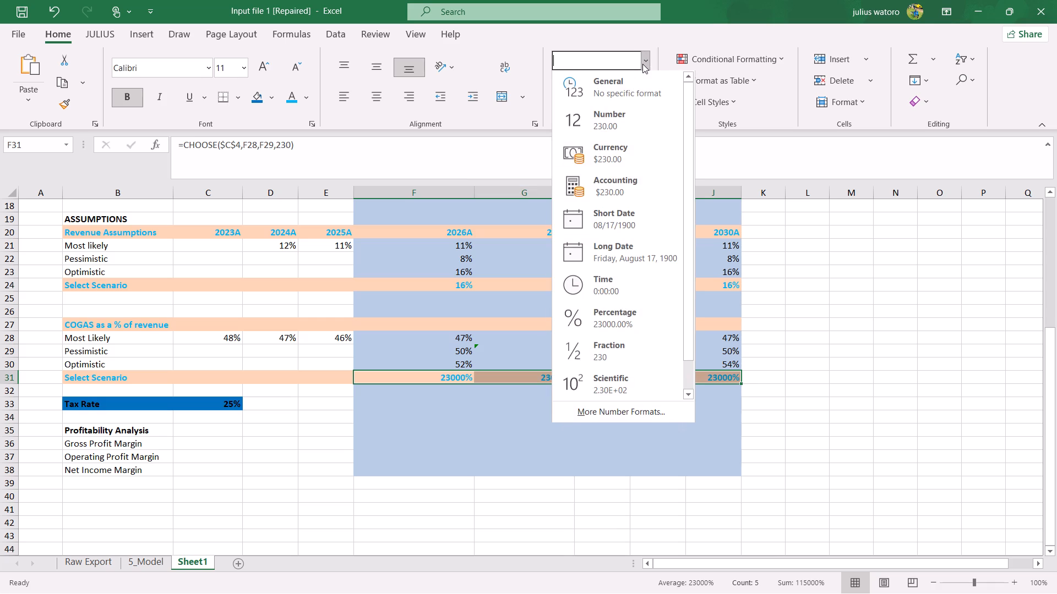
{"action": "left_click", "coordinate": [642, 64]}
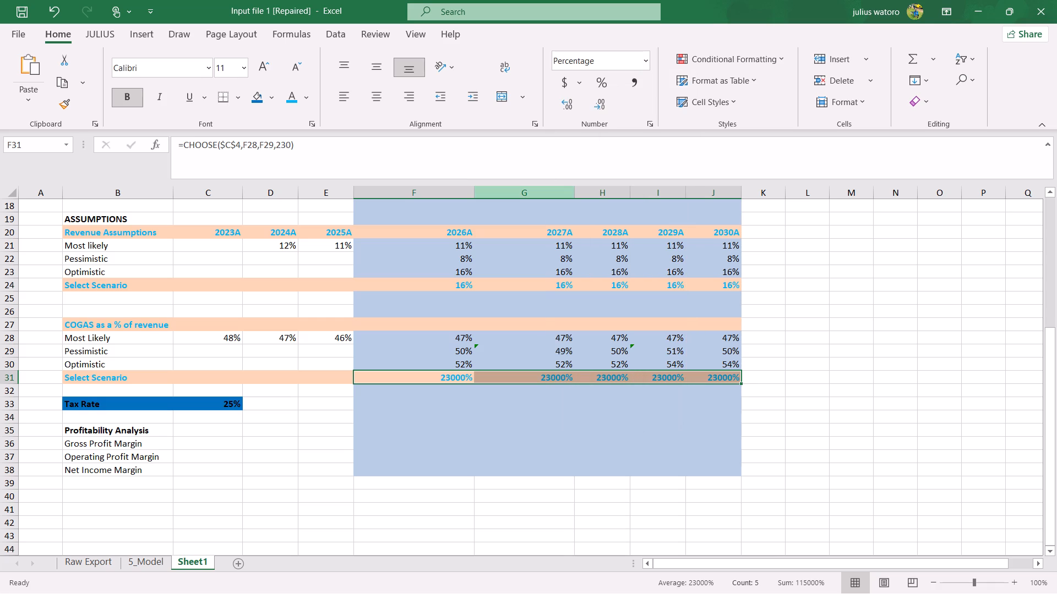
Examine the CHOOSE formula in F31 and its reference to the scenario switch, and glance at the 5_Model sheet for comparison.
{"action": "left_click", "coordinate": [402, 378]}
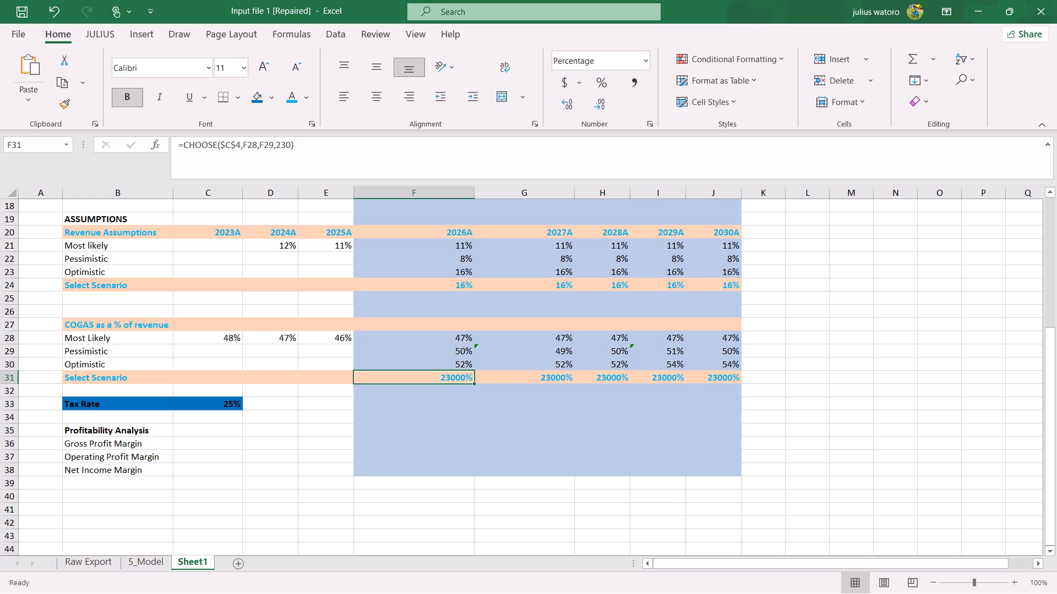
{"action": "left_click", "coordinate": [236, 147]}
{"action": "scroll", "coordinate": [238, 304], "scroll_direction": "up", "scroll_amount": 1}
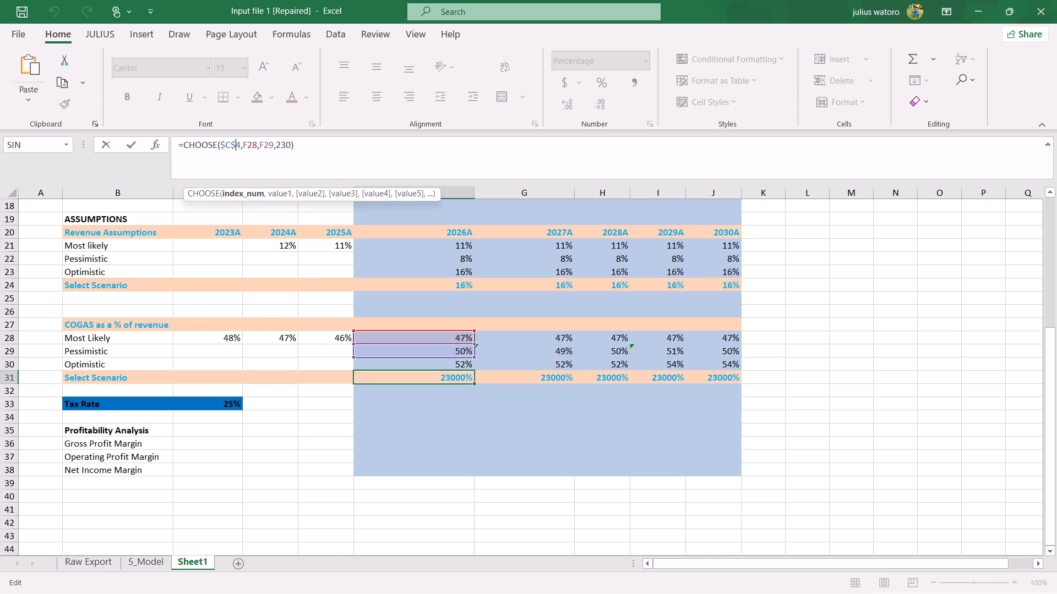
{"action": "scroll", "coordinate": [238, 304], "scroll_direction": "up", "scroll_amount": 2}
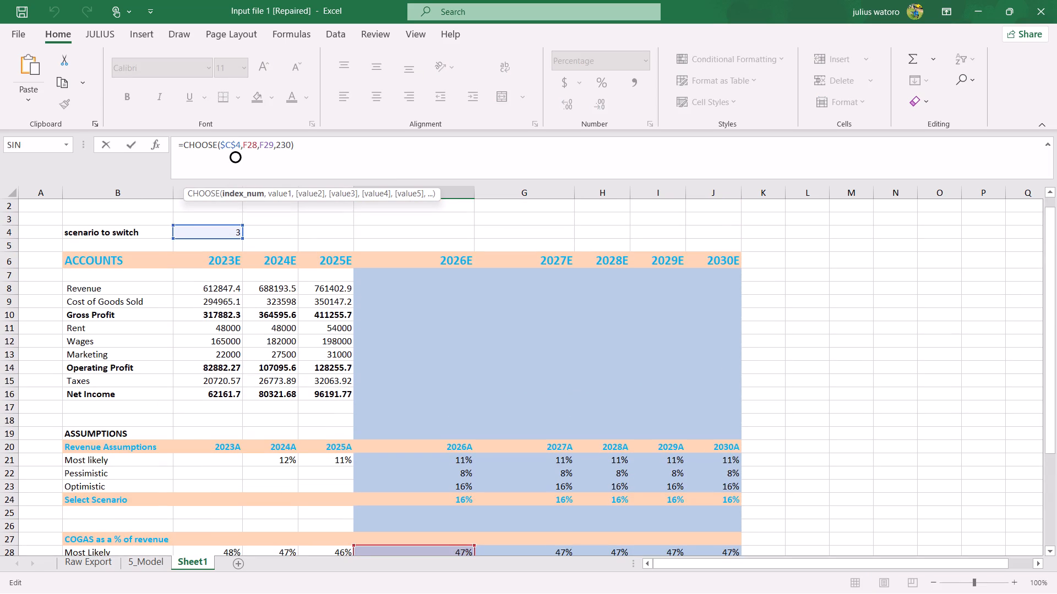
{"action": "scroll", "coordinate": [238, 304], "scroll_direction": "down", "scroll_amount": 2}
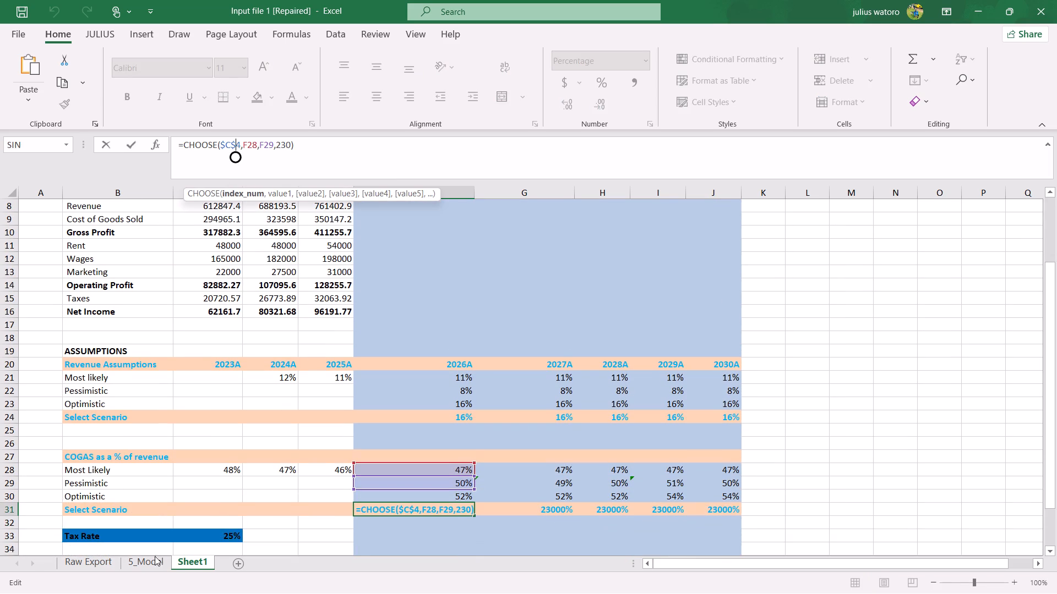
{"action": "left_click", "coordinate": [341, 162]}
{"action": "key", "text": "Return"}
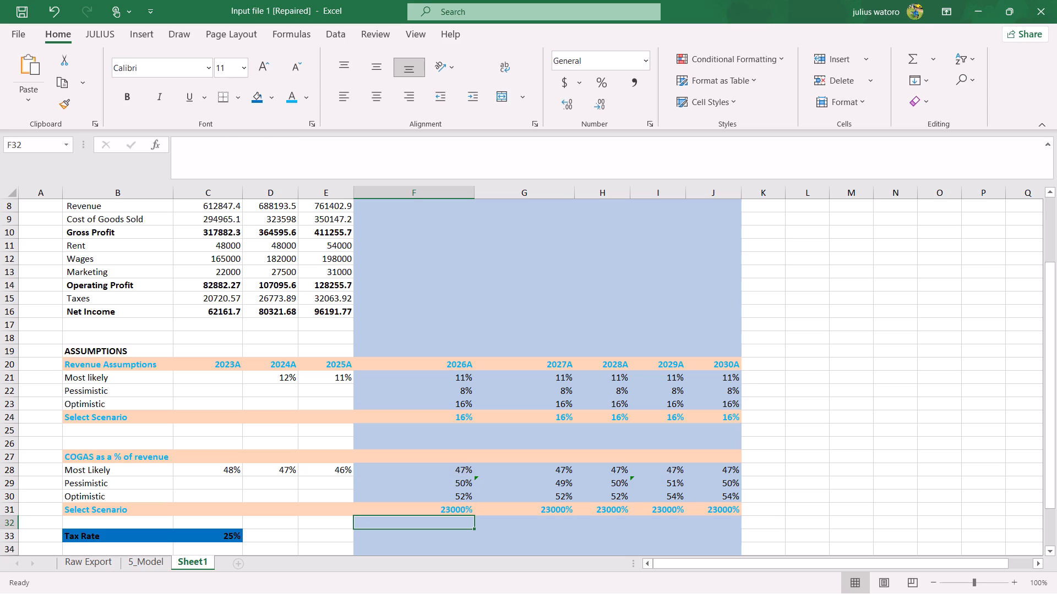
{"action": "left_click", "coordinate": [155, 565]}
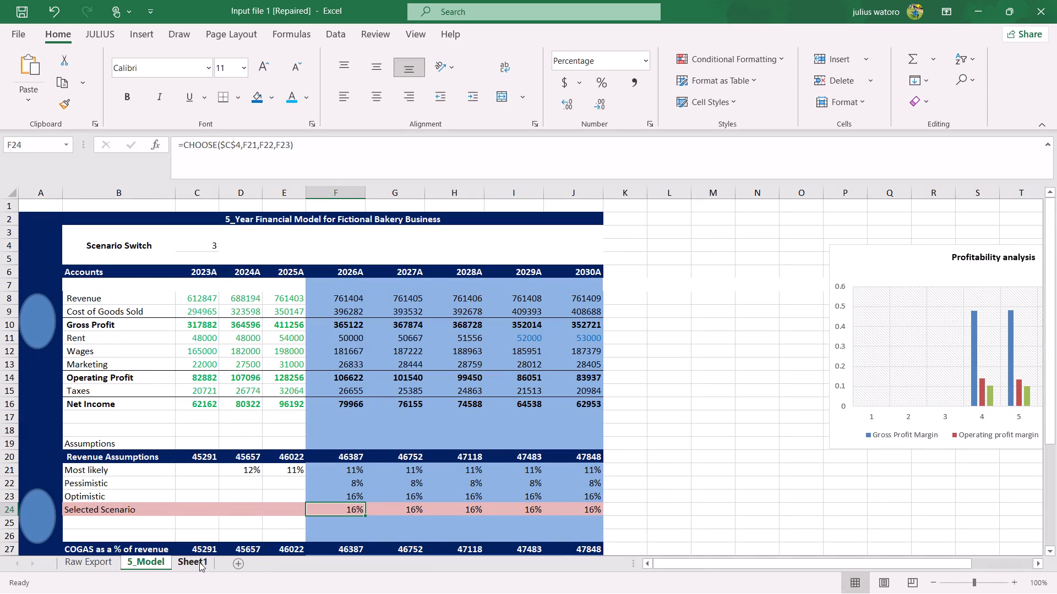
{"action": "left_click", "coordinate": [199, 562]}
Correct the 2026 COGAS Select Scenario formula in F31 on Sheet1 to =CHOOSE($C$4,F28,F29,F30).
{"action": "left_click", "coordinate": [407, 510]}
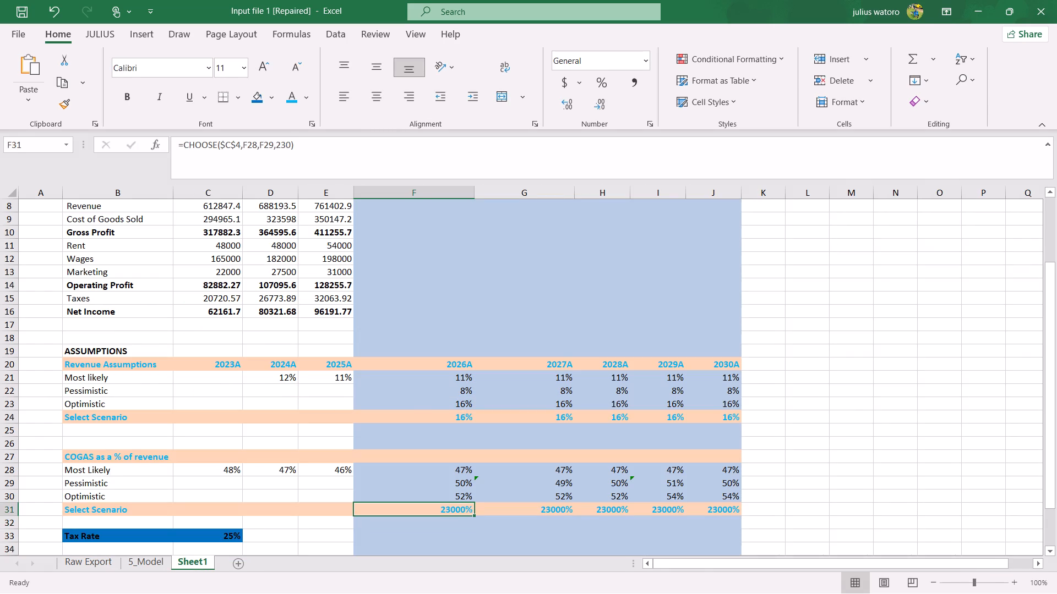
{"action": "scroll", "coordinate": [407, 510], "scroll_direction": "down", "scroll_amount": 1}
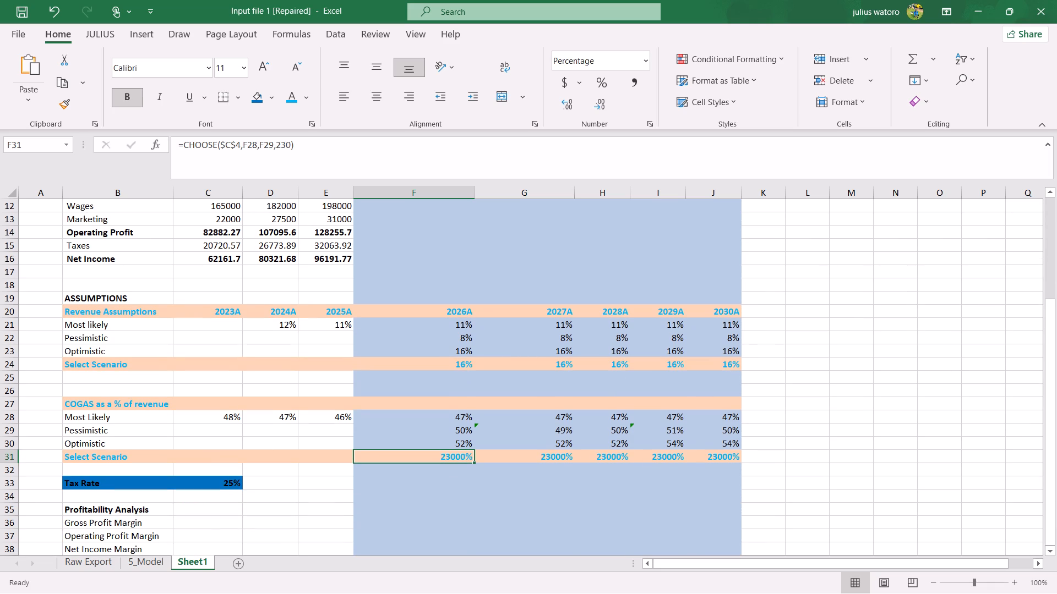
{"action": "left_click", "coordinate": [282, 146]}
{"action": "key", "text": "BackSpace"}
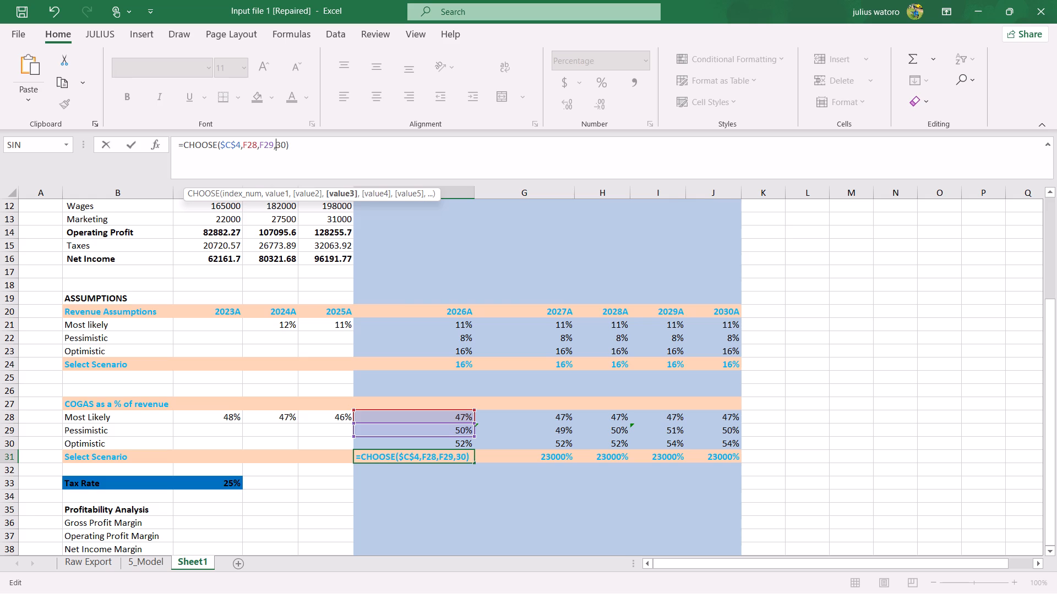
{"action": "key", "text": "f"}
{"action": "key", "text": "3"}
{"action": "key", "text": "0"}
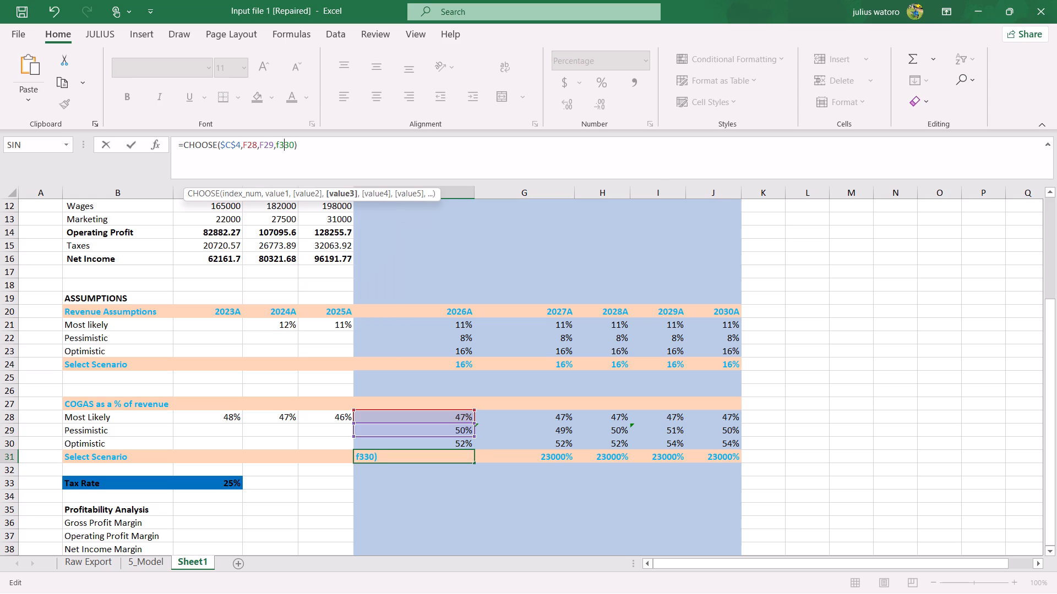
{"action": "key", "text": "Return"}
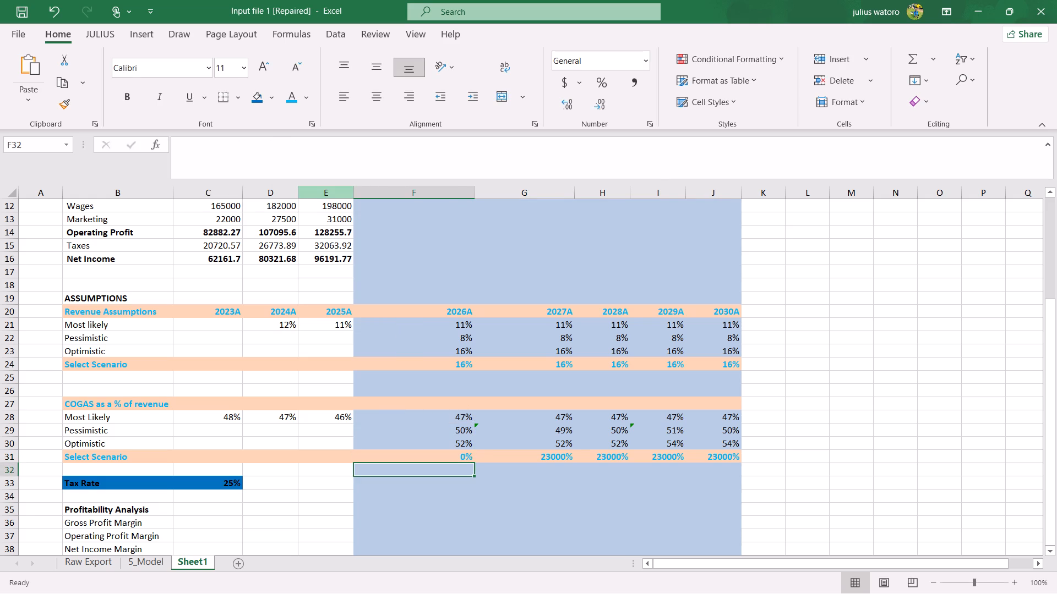
{"action": "left_click", "coordinate": [413, 455]}
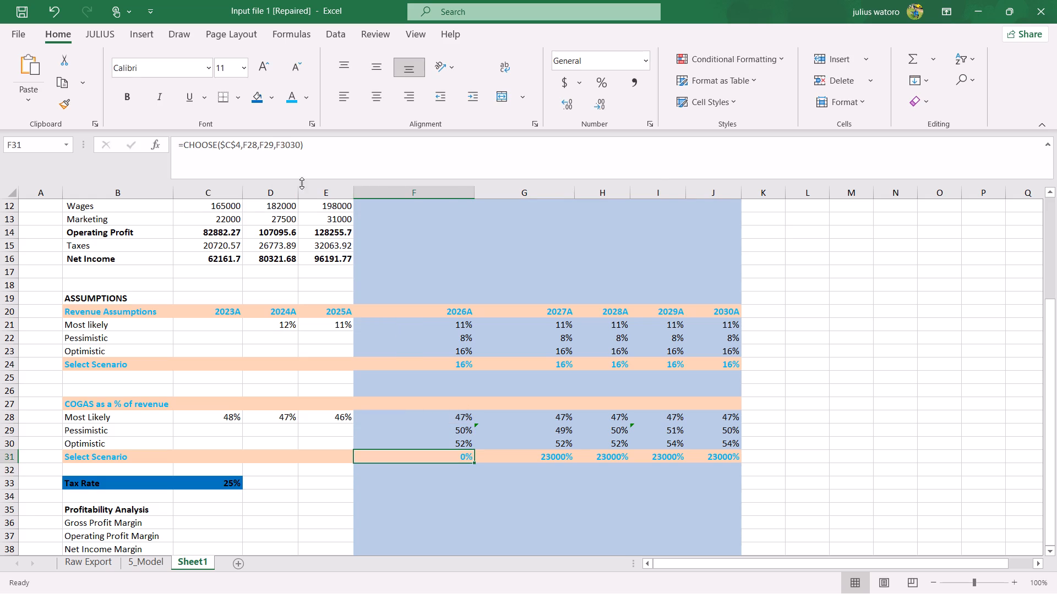
{"action": "left_click", "coordinate": [290, 146]}
{"action": "key", "text": "BackSpace"}
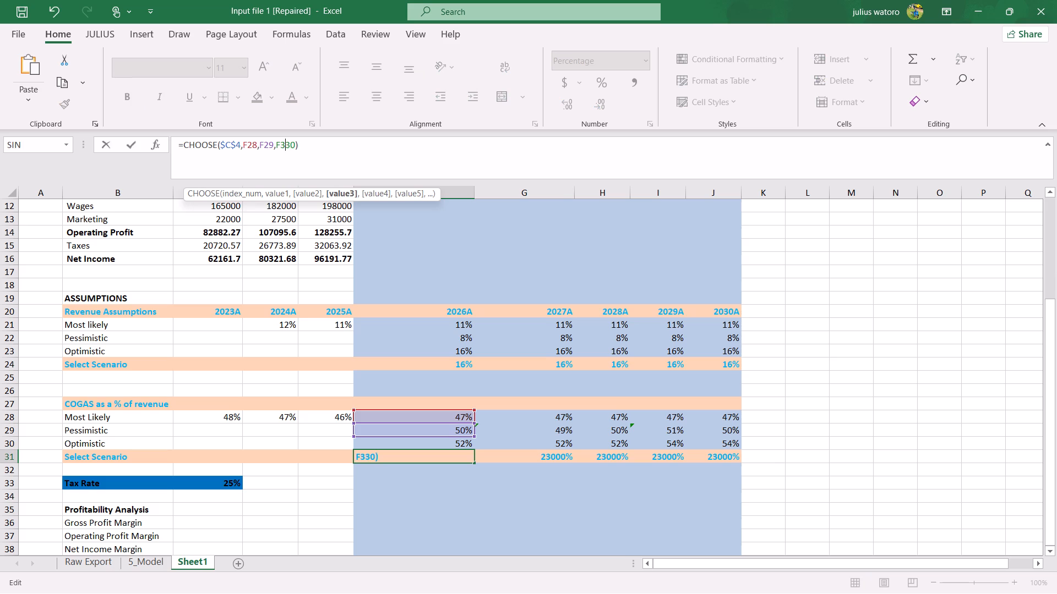
{"action": "key", "text": "Return"}
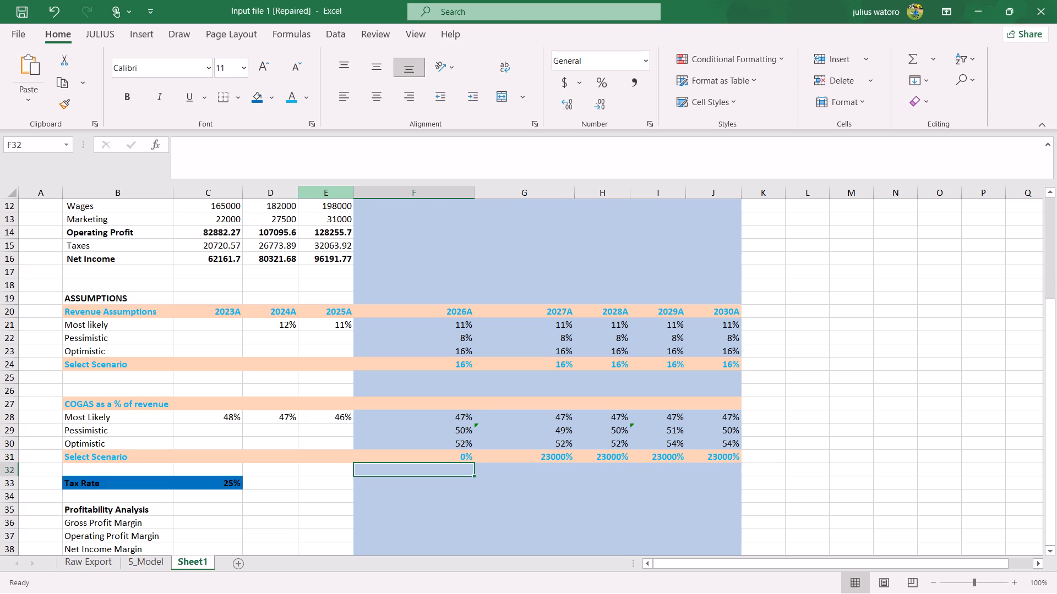
{"action": "left_click", "coordinate": [435, 459]}
{"action": "left_click", "coordinate": [287, 144]}
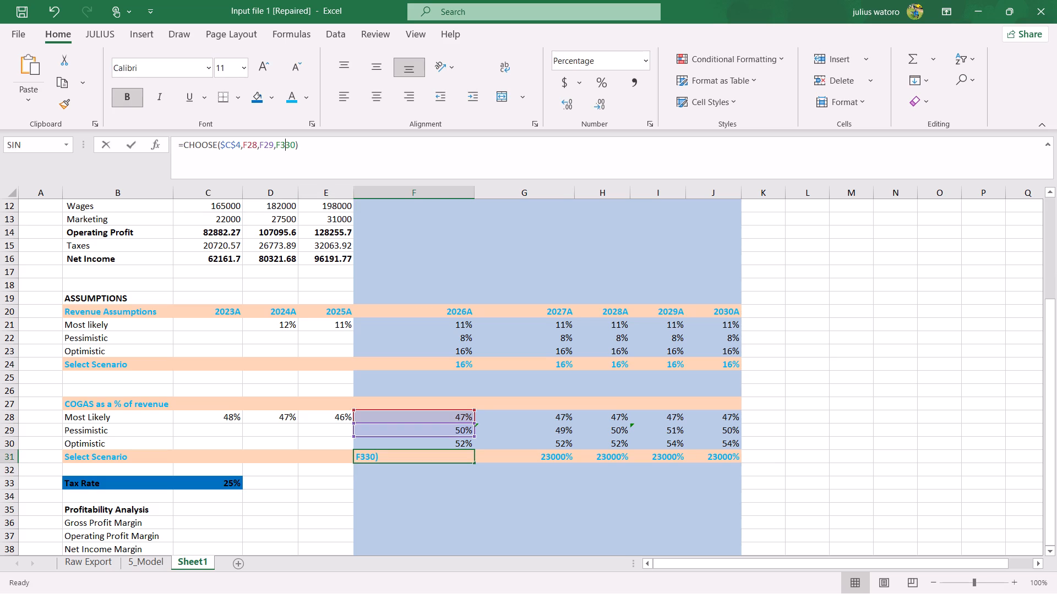
{"action": "key", "text": "BackSpace"}
{"action": "key", "text": "Return"}
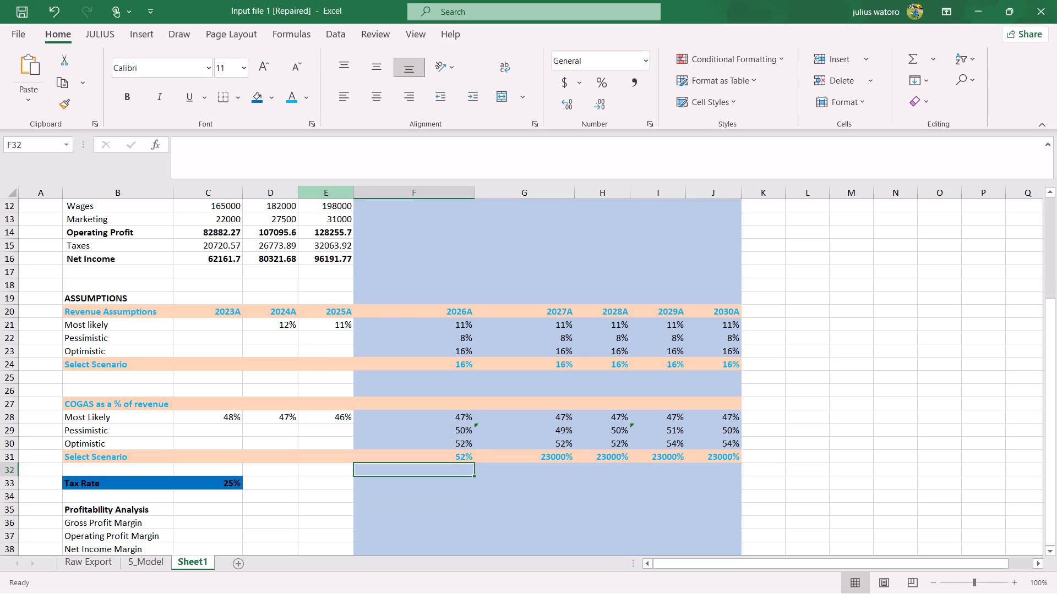
Fill the corrected CHOOSE formula from F31 across to J31 in the COGAS Select Scenario row.
{"action": "left_click", "coordinate": [439, 458]}
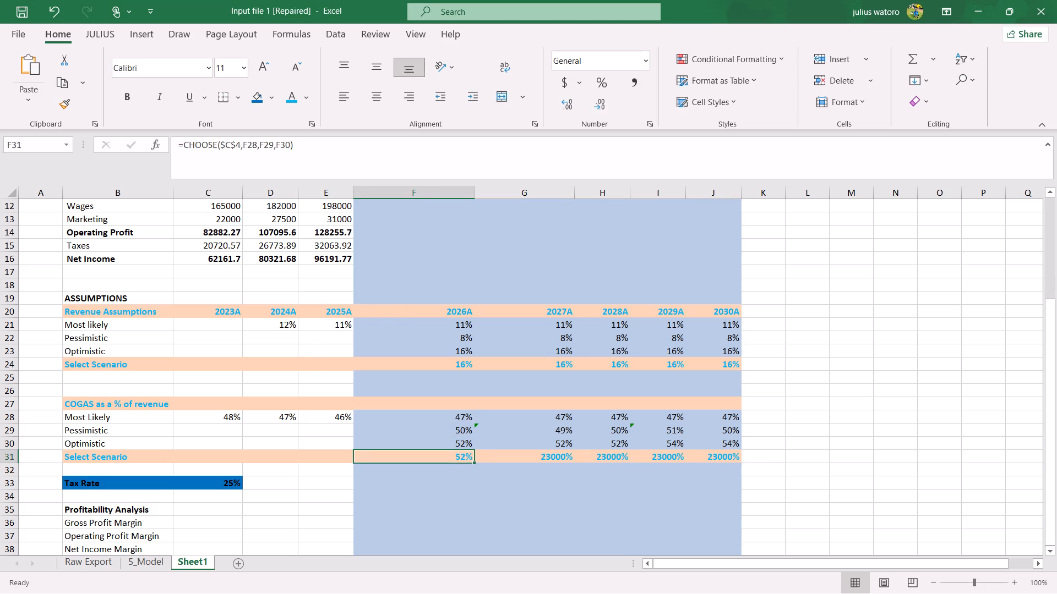
{"action": "left_click_drag", "start_coordinate": [473, 461], "coordinate": [695, 470]}
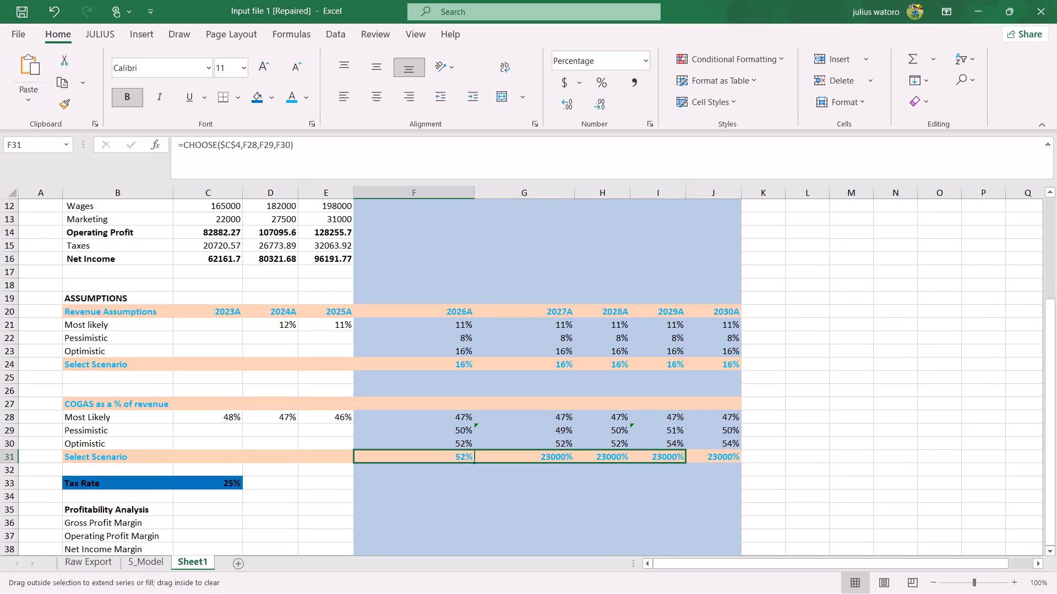
{"action": "left_click_drag", "start_coordinate": [695, 470], "coordinate": [747, 464]}
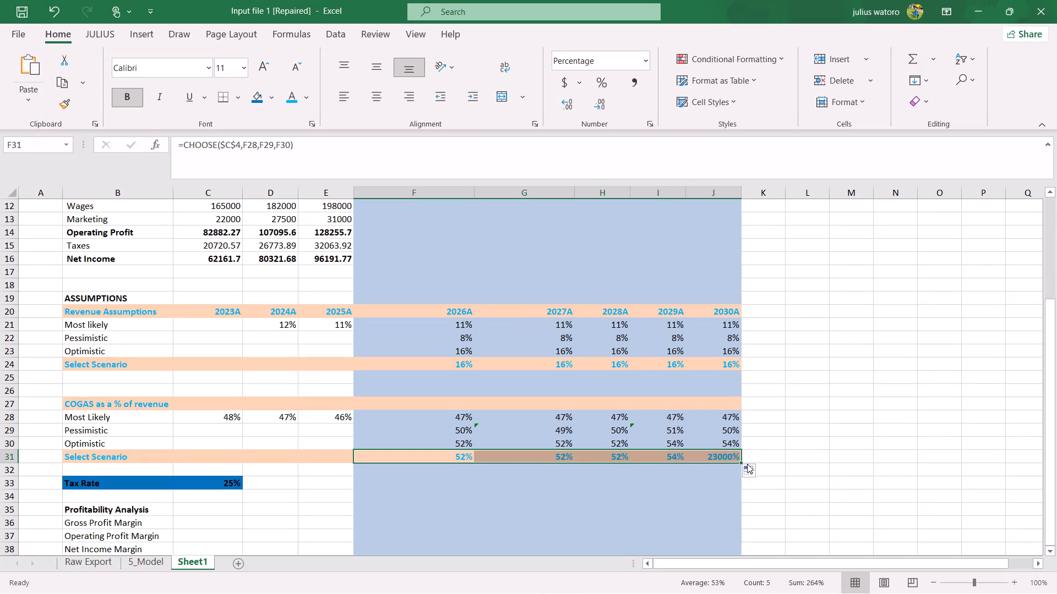
{"action": "left_click", "coordinate": [707, 458]}
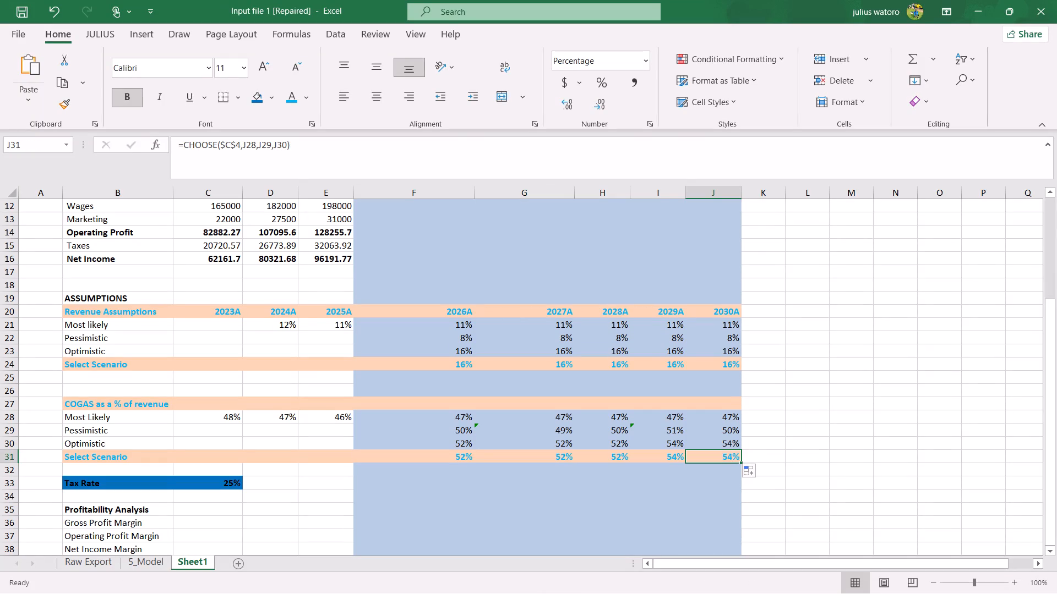
On the 5_Model sheet, examine the COGAS Selected Scenario formulas in row 31, the profitability margins and the accounts forecast.
{"action": "scroll", "coordinate": [540, 489], "scroll_direction": "down", "scroll_amount": 1}
{"action": "scroll", "coordinate": [540, 489], "scroll_direction": "up", "scroll_amount": 1}
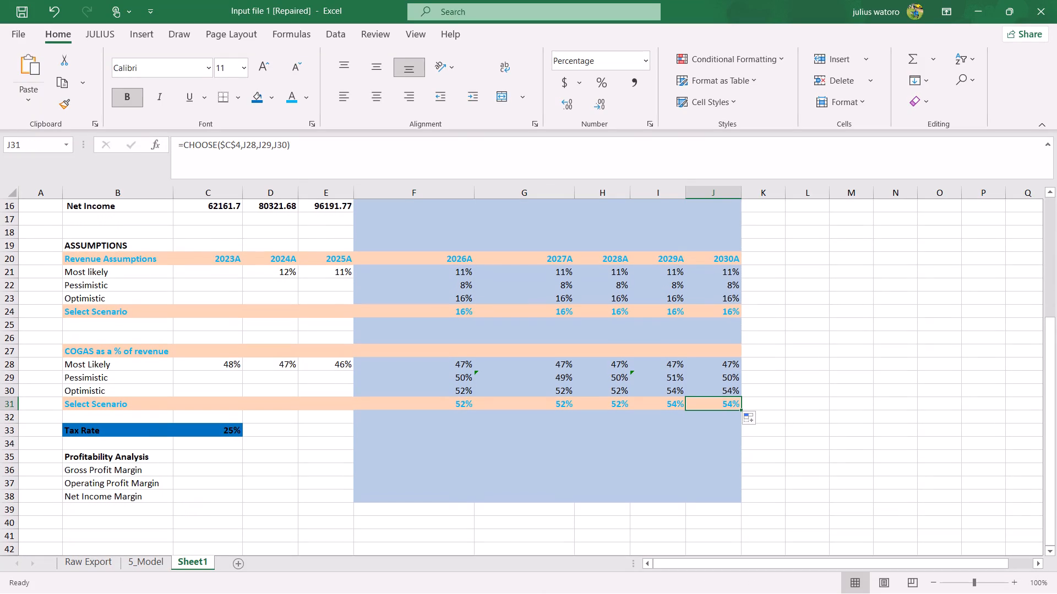
{"action": "left_click", "coordinate": [152, 567]}
{"action": "scroll", "coordinate": [342, 494], "scroll_direction": "down", "scroll_amount": 2}
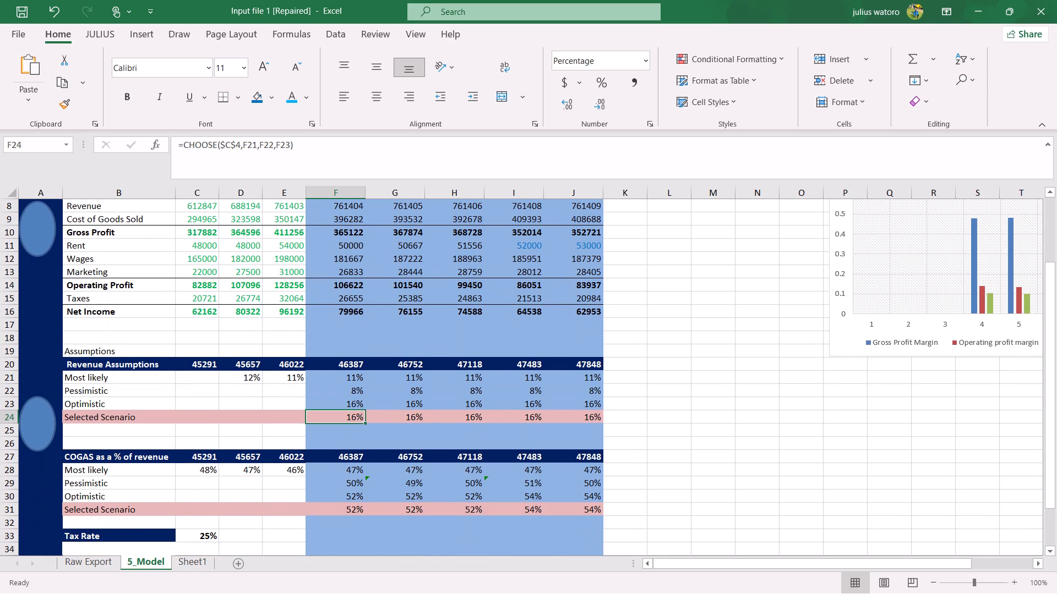
{"action": "scroll", "coordinate": [342, 494], "scroll_direction": "down", "scroll_amount": 1}
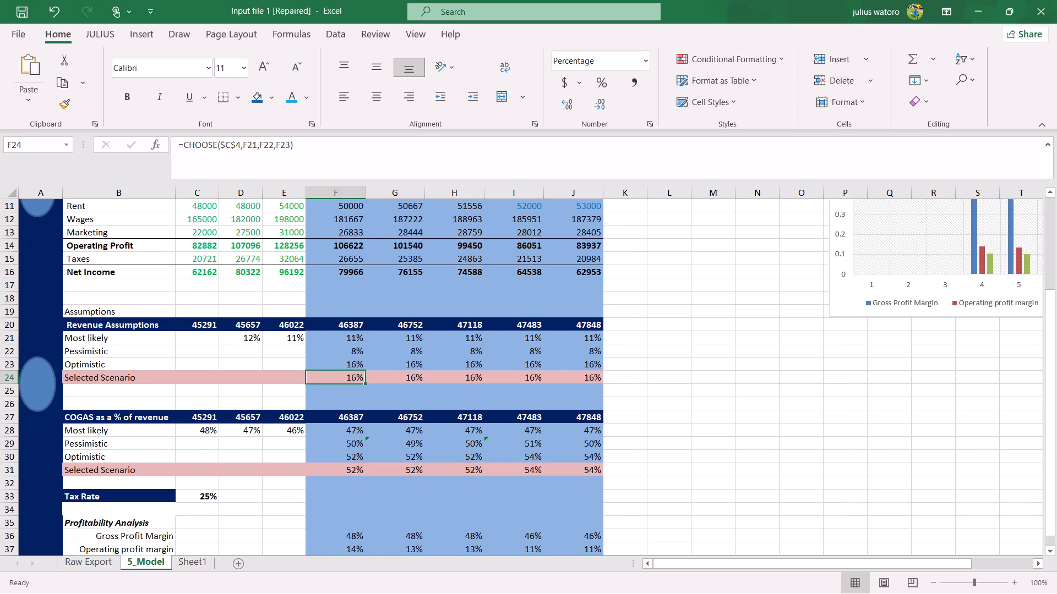
{"action": "left_click", "coordinate": [333, 468]}
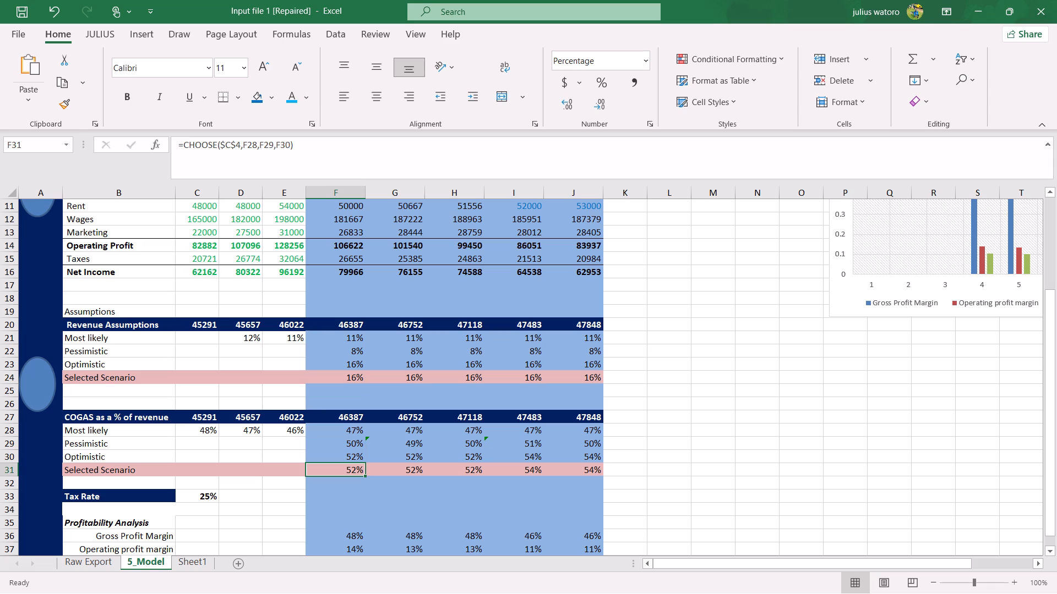
{"action": "scroll", "coordinate": [370, 468], "scroll_direction": "down", "scroll_amount": 1}
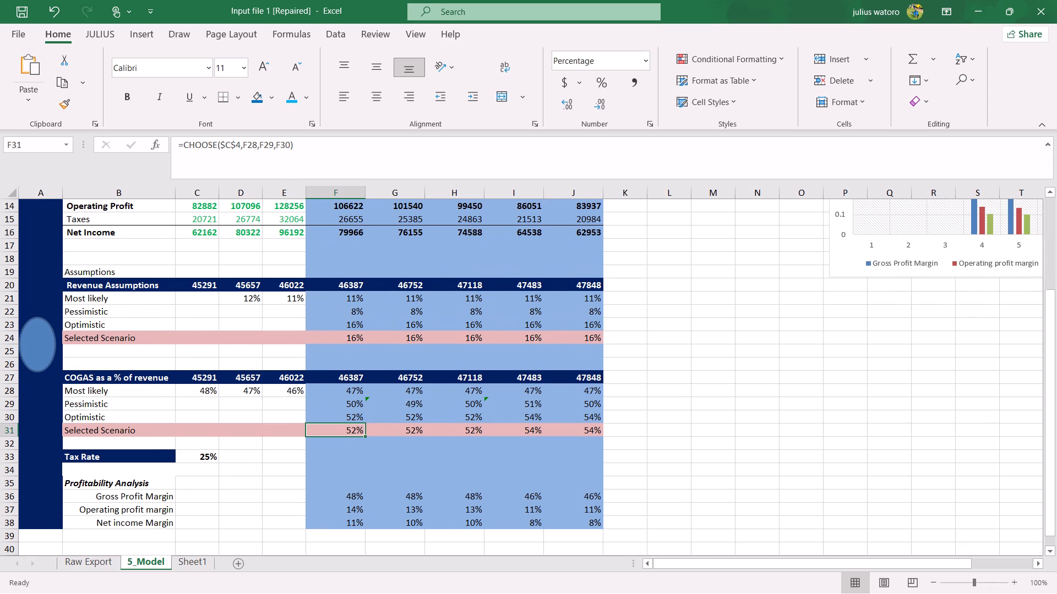
{"action": "scroll", "coordinate": [370, 468], "scroll_direction": "down", "scroll_amount": 1}
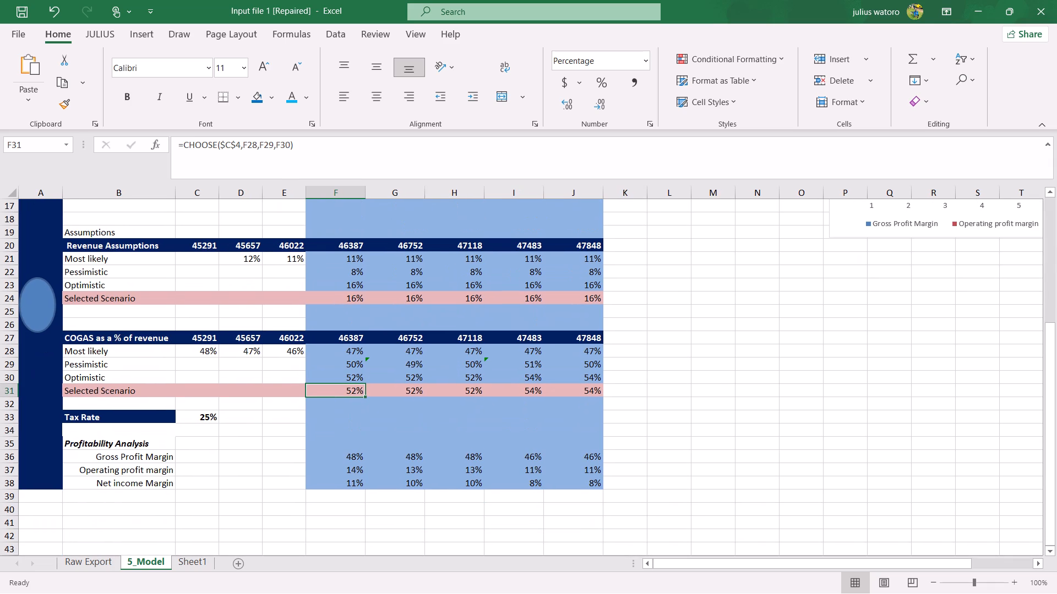
{"action": "left_click", "coordinate": [397, 384]}
{"action": "left_click", "coordinate": [451, 386]}
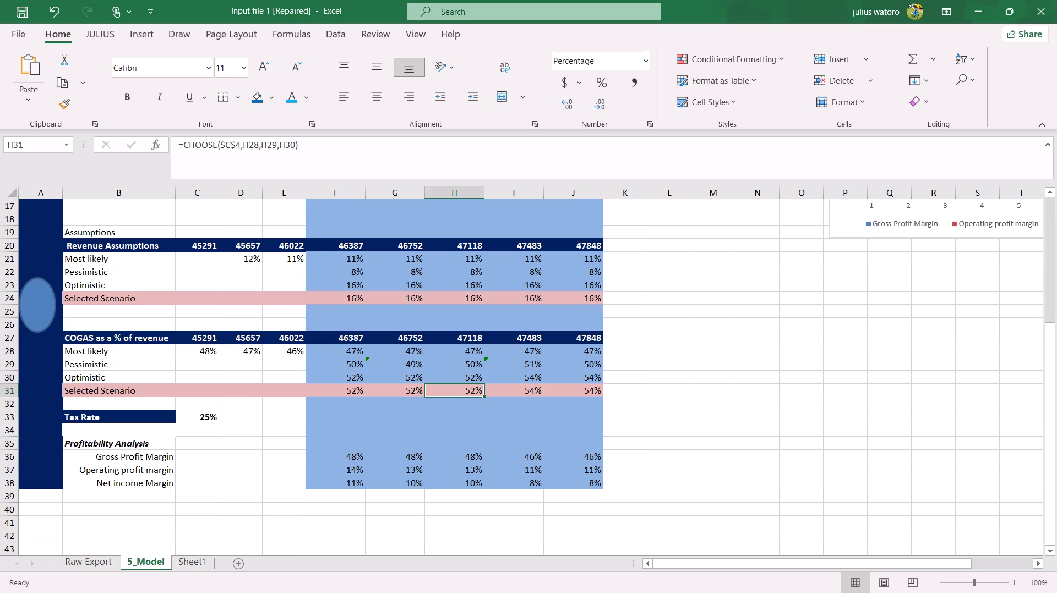
{"action": "scroll", "coordinate": [393, 418], "scroll_direction": "up", "scroll_amount": 7}
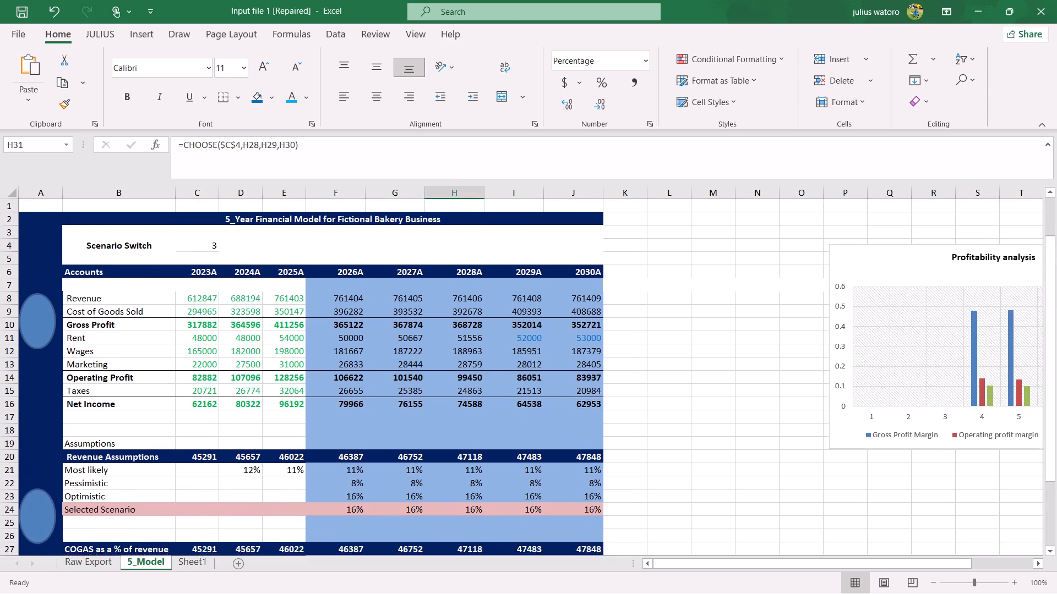